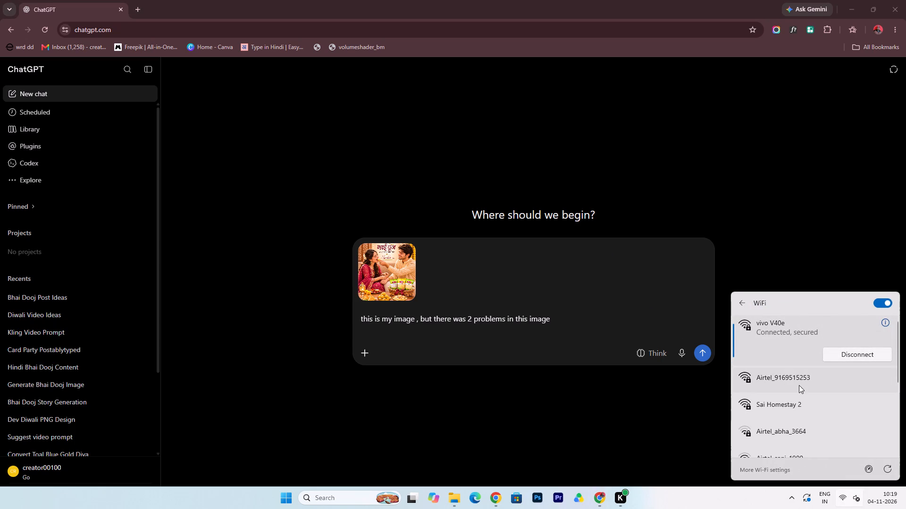
# Look through the list of available Wi-Fi networks for the one to use.
pyautogui.scroll(3, 787, 416)
pyautogui.scroll(-3, 787, 416)
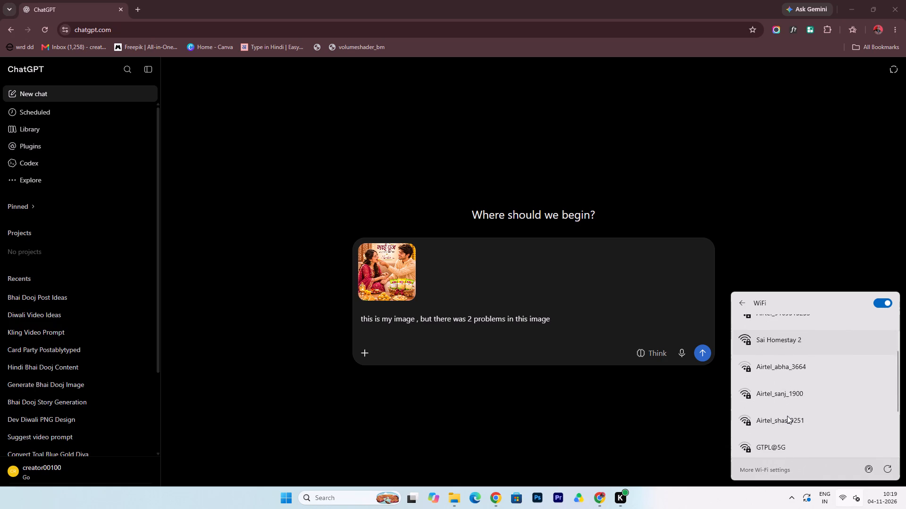
pyautogui.scroll(-11, 787, 416)
pyautogui.scroll(2, 787, 416)
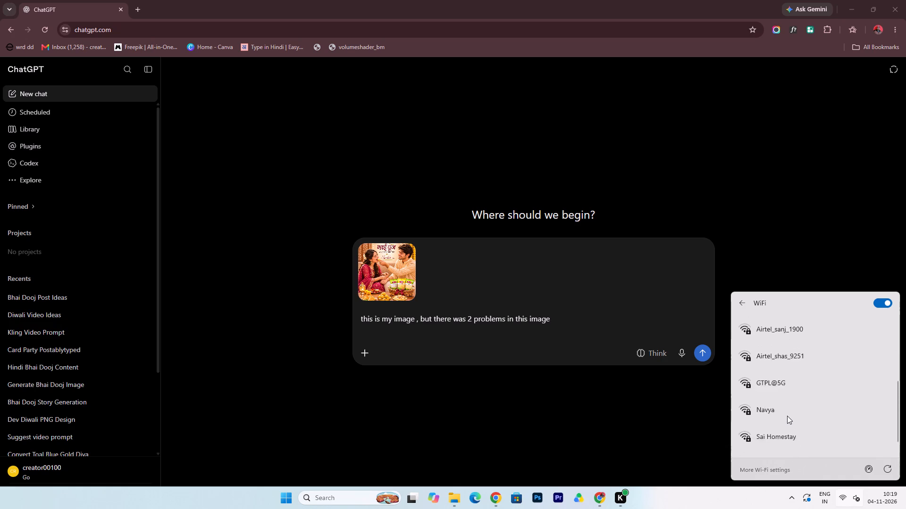
pyautogui.scroll(12, 787, 416)
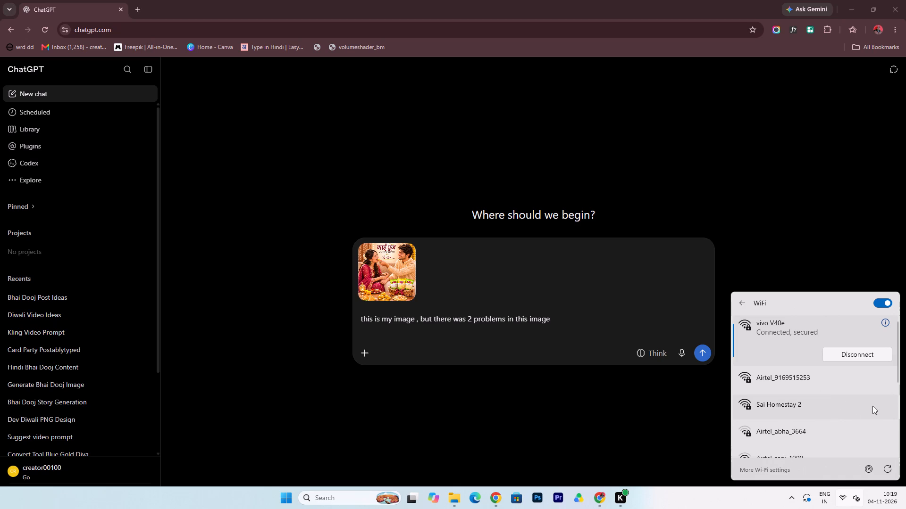
# Refresh the available Wi-Fi networks and look through the whole list again for the wanted network.
pyautogui.click(884, 470)
pyautogui.scroll(-2, 778, 416)
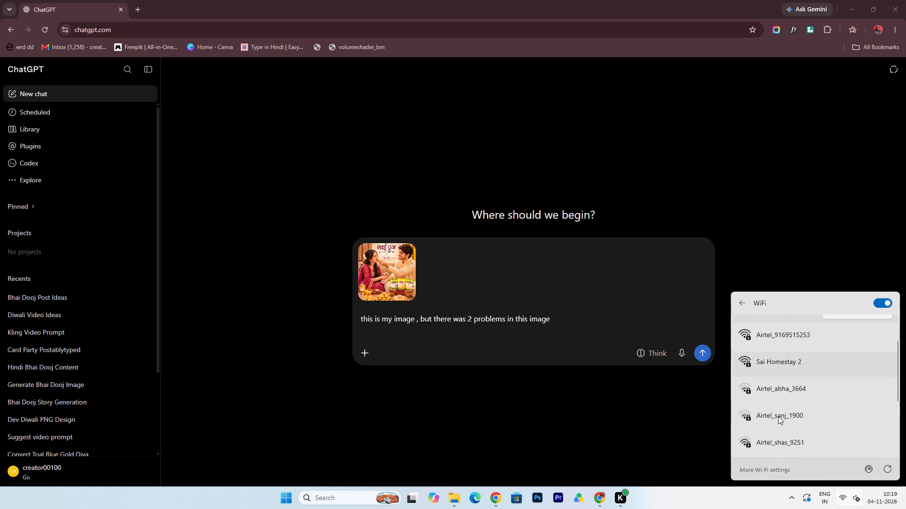
pyautogui.scroll(-8, 778, 416)
pyautogui.scroll(4, 778, 416)
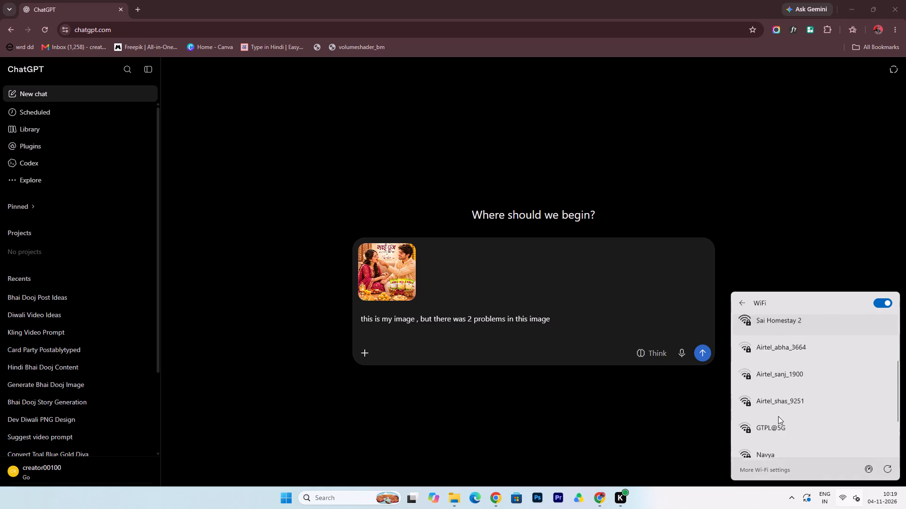
pyautogui.scroll(16, 778, 416)
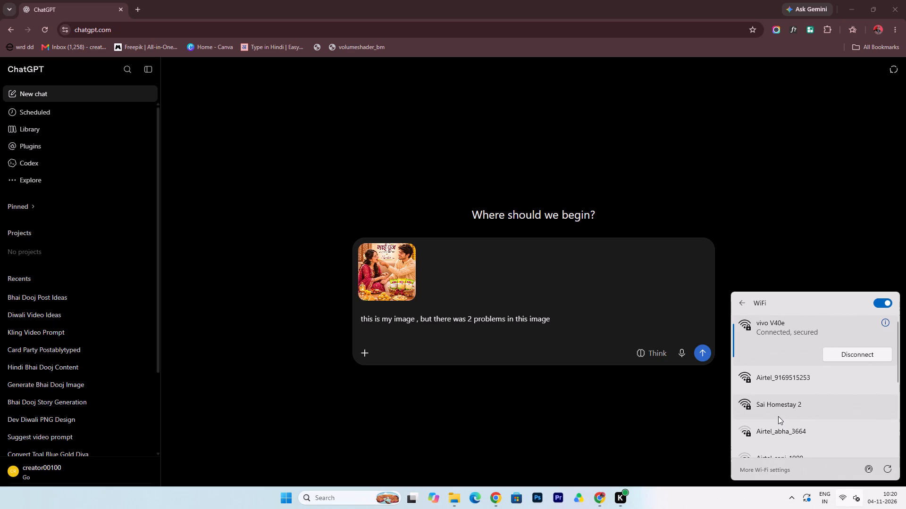
pyautogui.scroll(4, 778, 416)
pyautogui.scroll(-18, 778, 416)
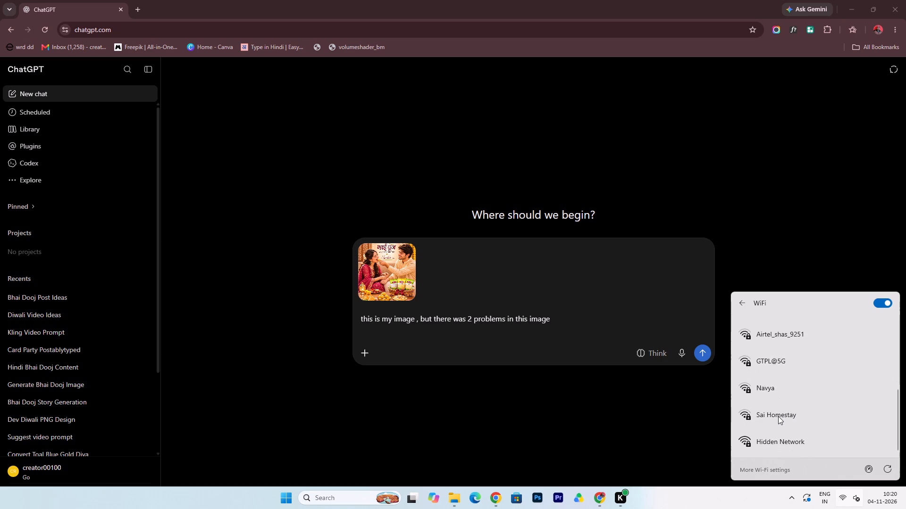
pyautogui.scroll(-2, 778, 416)
pyautogui.scroll(15, 778, 416)
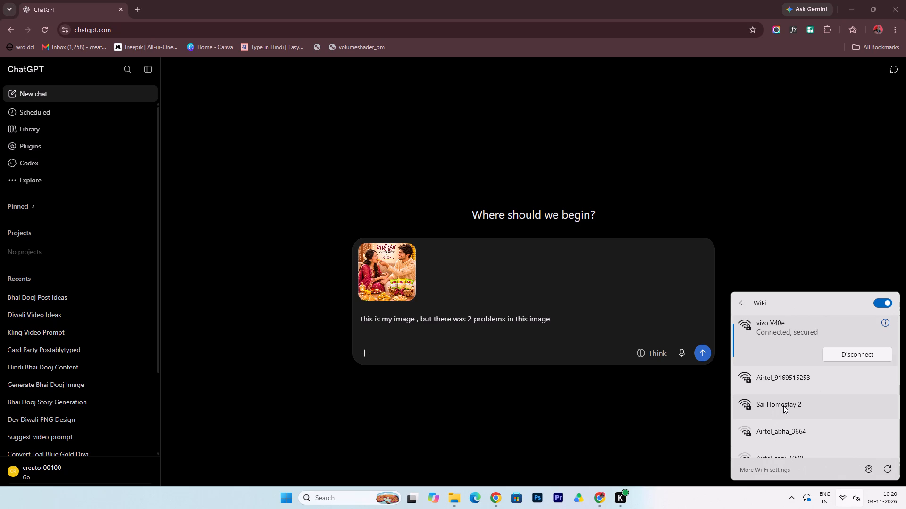
pyautogui.scroll(3, 832, 410)
# Rescan for Wi-Fi networks and start connecting to realme NARZO 80 Pro 5G.
pyautogui.click(884, 470)
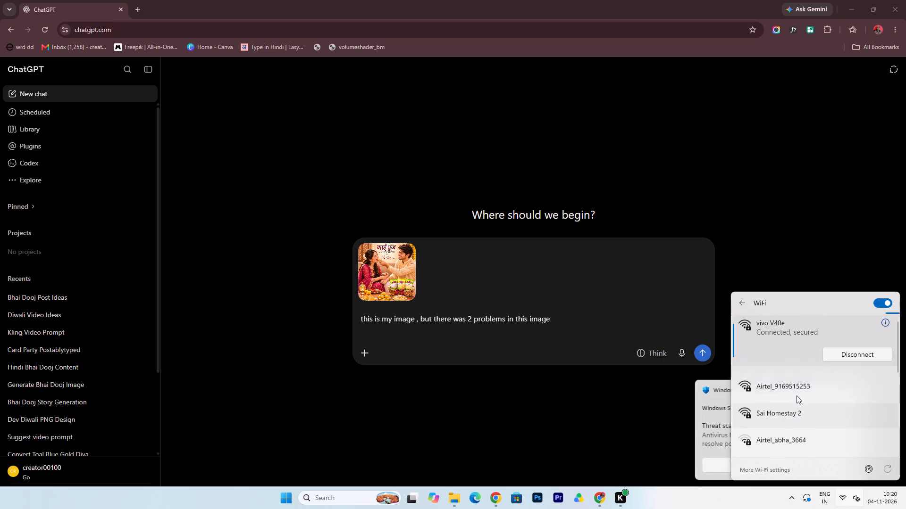
pyautogui.click(817, 379)
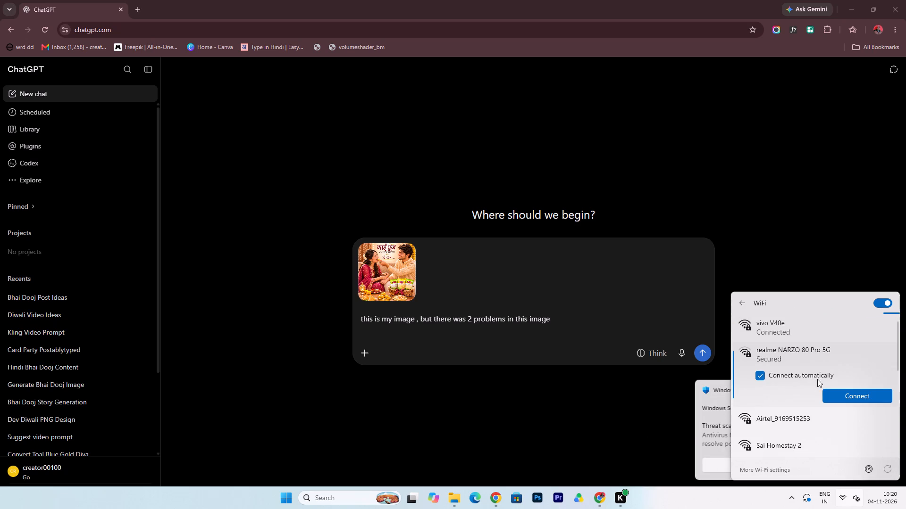
pyautogui.click(855, 394)
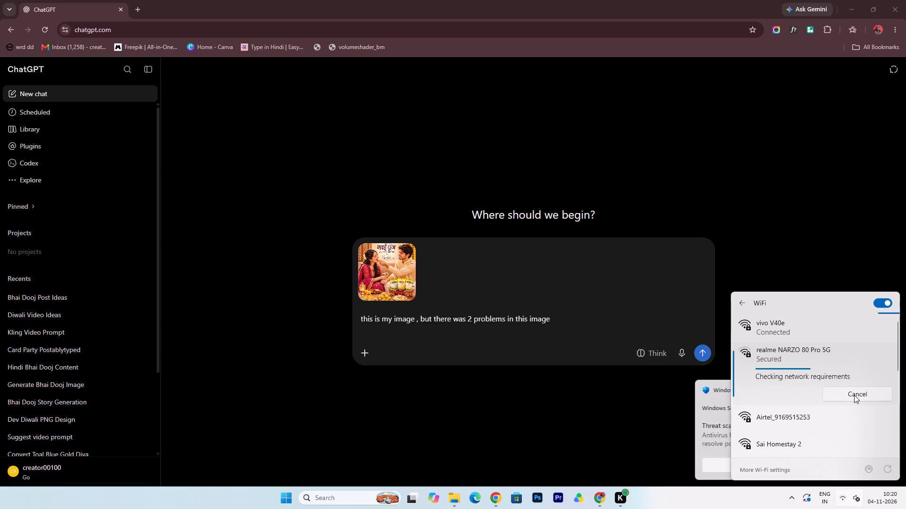
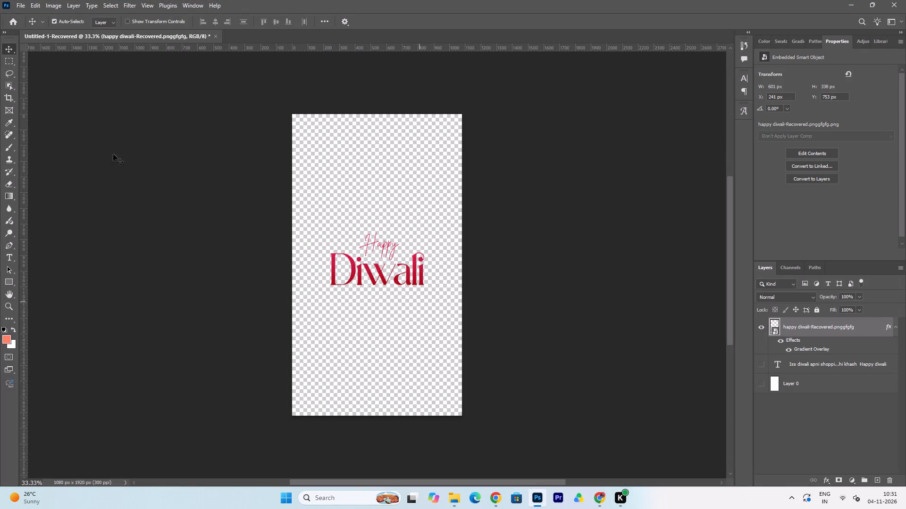
# Create a new 1080 x 1350 px document at 300 ppi in Photoshop from the recent custom presets.
pyautogui.click(11, 22)
pyautogui.click(22, 5)
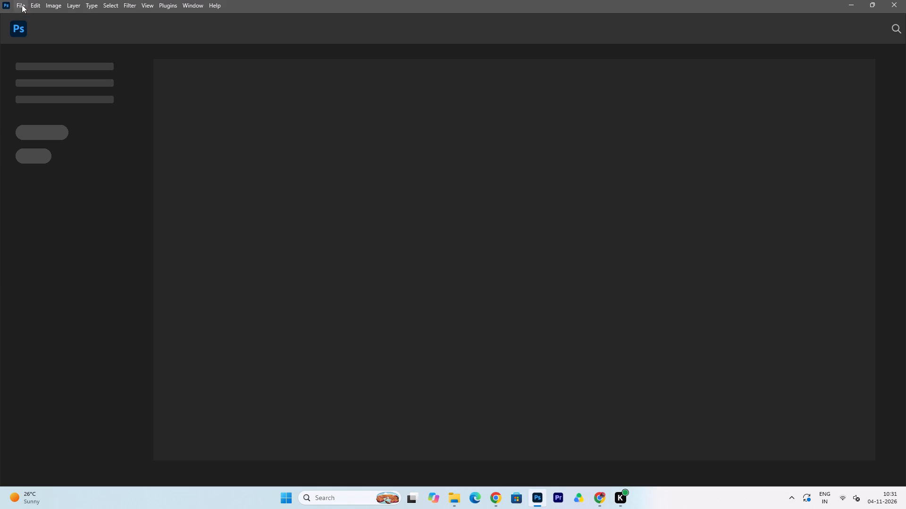
pyautogui.click(34, 16)
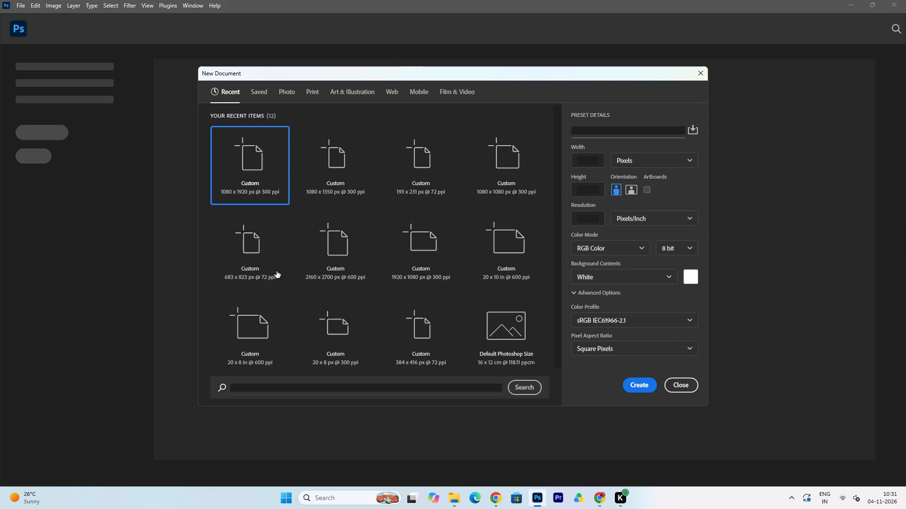
pyautogui.click(326, 167)
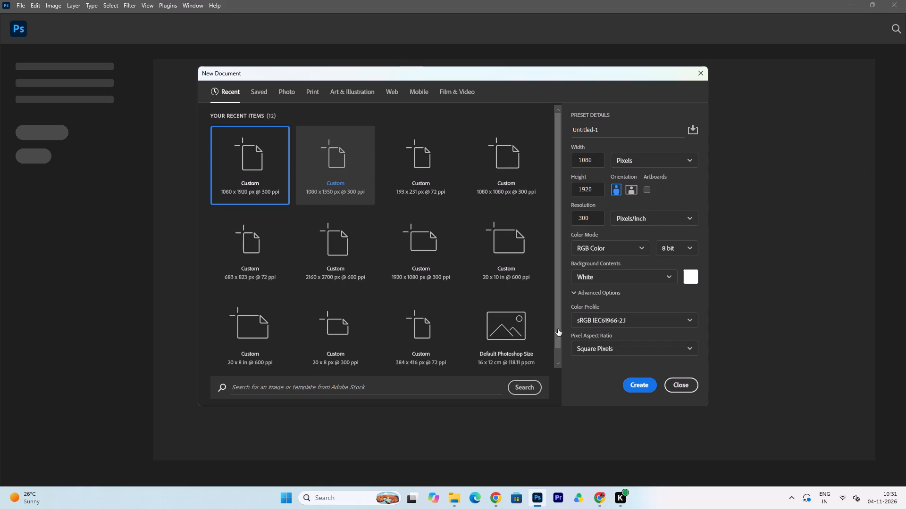
pyautogui.click(649, 382)
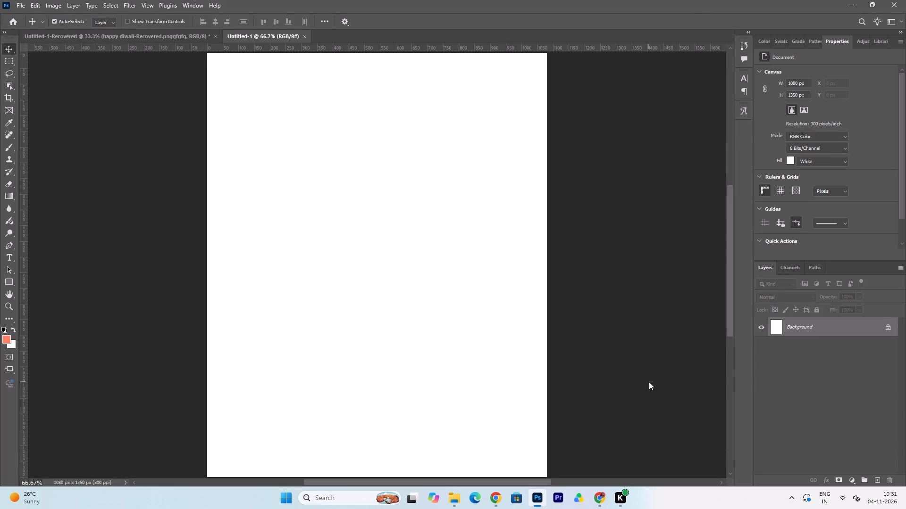
# Place the downloaded image Festive Bhai Dooj Rakhi Celebration (1) into the new document so that it fills the canvas.
pyautogui.moveTo(480, 483); pyautogui.dragTo(433, 485)
pyautogui.click(452, 500)
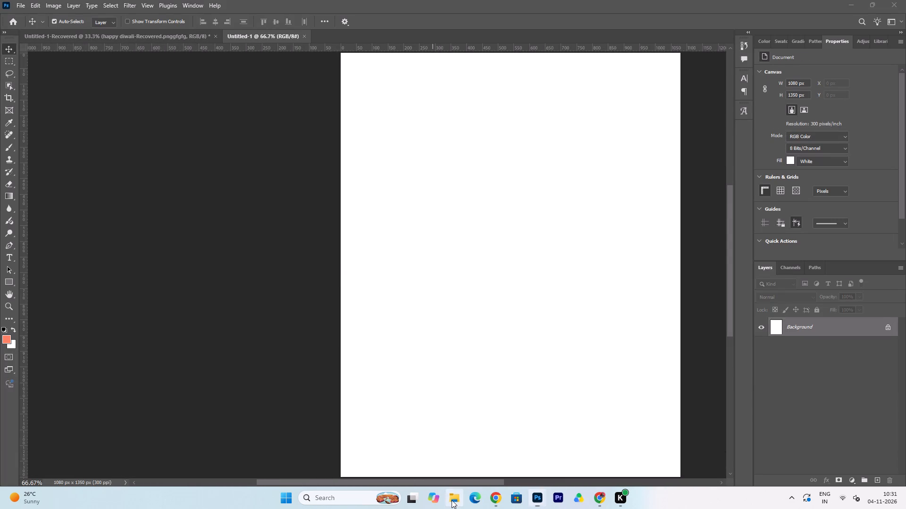
pyautogui.click(49, 154)
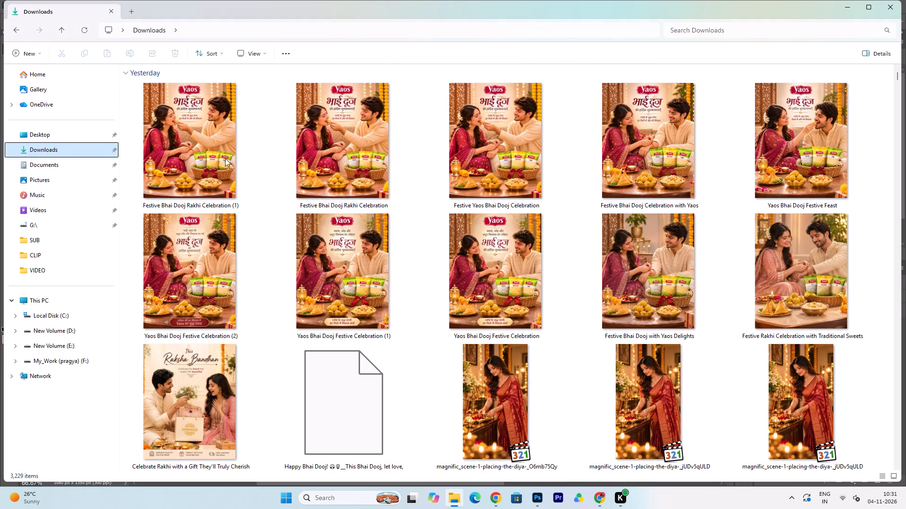
pyautogui.click(203, 152)
pyautogui.moveTo(199, 112); pyautogui.dragTo(542, 493)
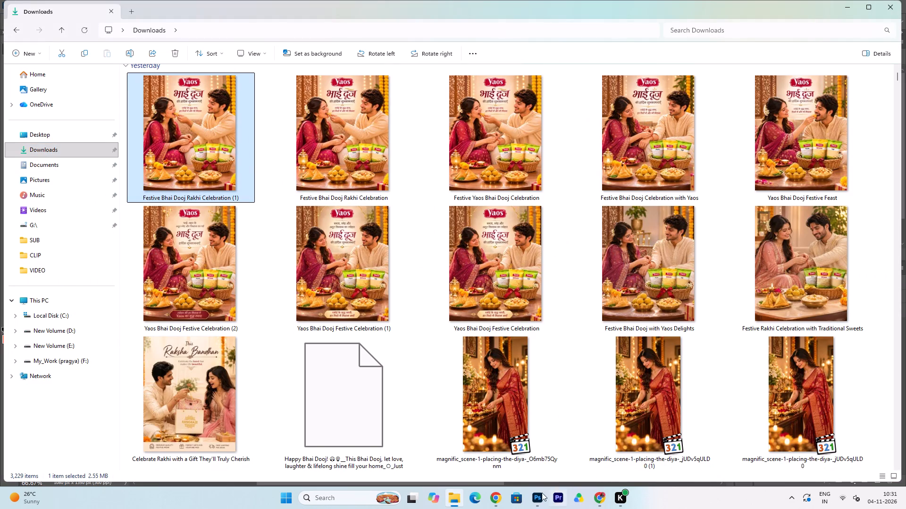
pyautogui.moveTo(542, 493); pyautogui.dragTo(510, 330)
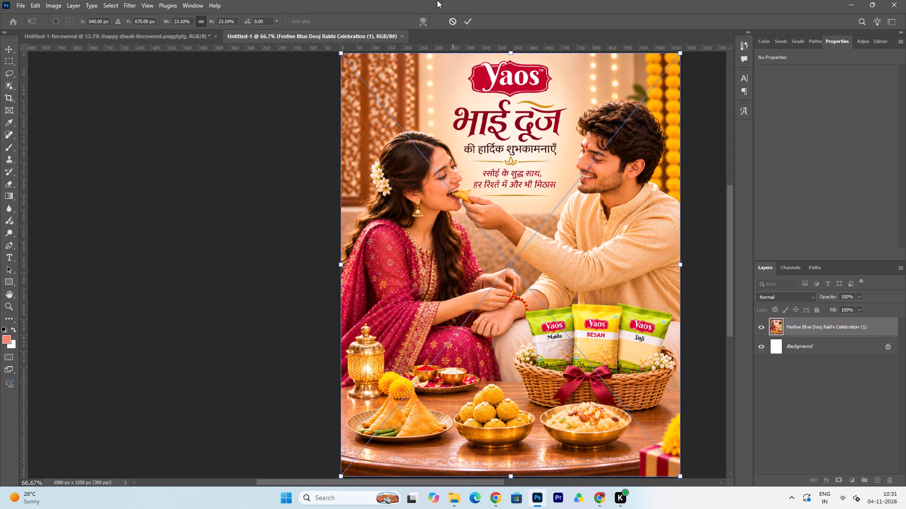
pyautogui.click(467, 18)
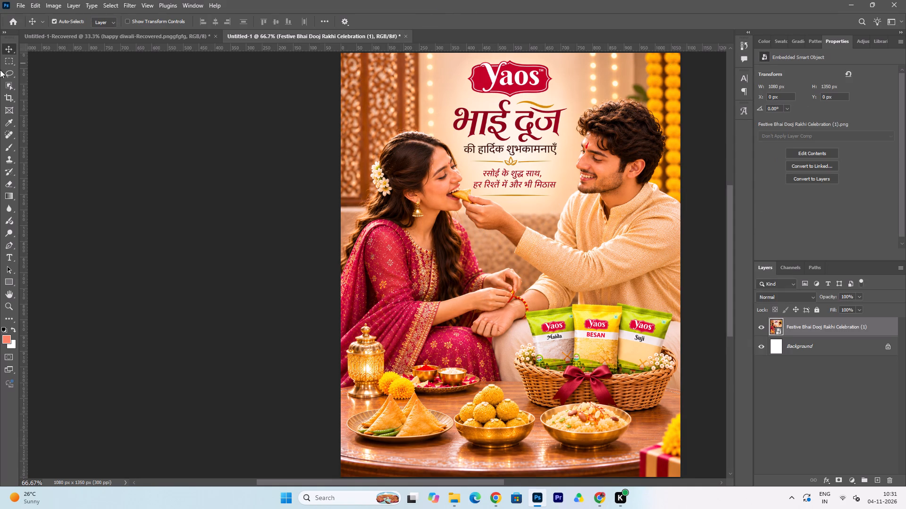
# Rasterize the placed Bhai Dooj image layer for retouching with the Spot Healing Brush.
pyautogui.click(12, 136)
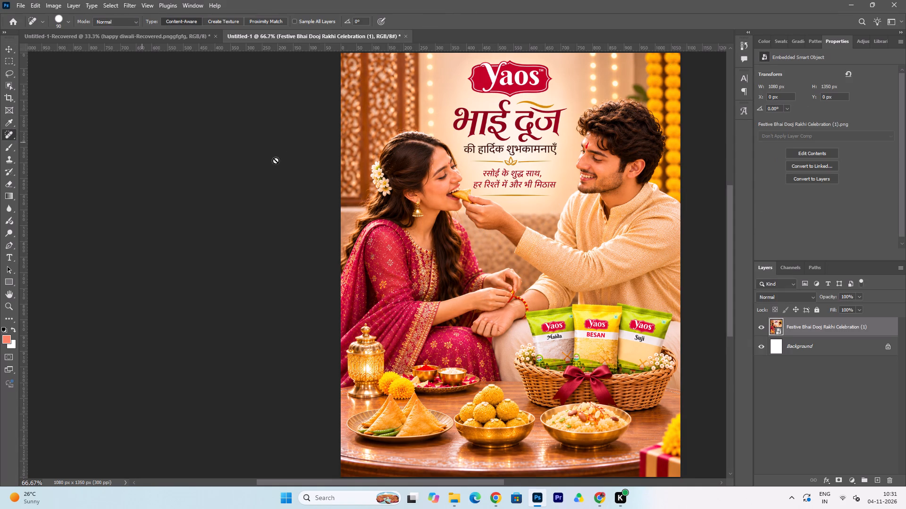
pyautogui.click(505, 178)
pyautogui.click(406, 188)
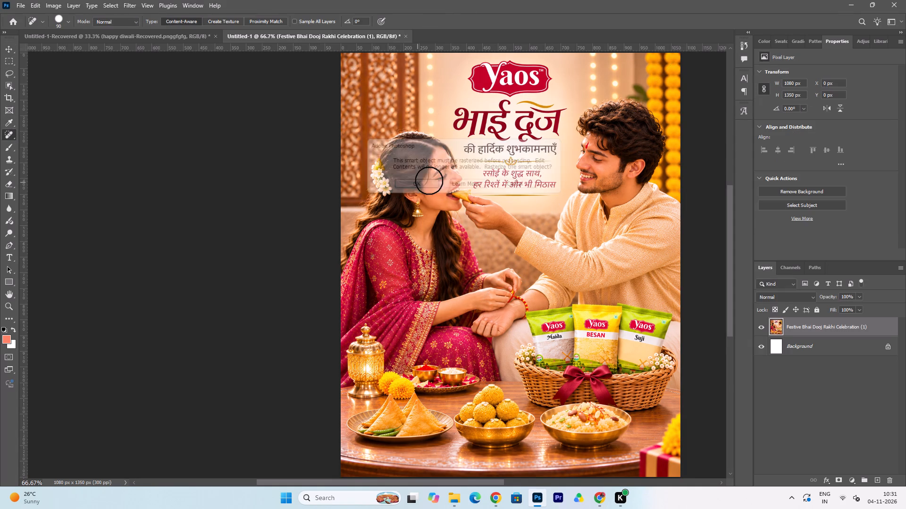
# Remove the two-line tagline "रसोई के शुद्ध साथ, हर रिश्तें में और भी मिठास" using the Spot Healing Brush at size 30.
pyautogui.keyDown('alt'); pyautogui.scroll(8, 523, 202); pyautogui.keyUp('alt')
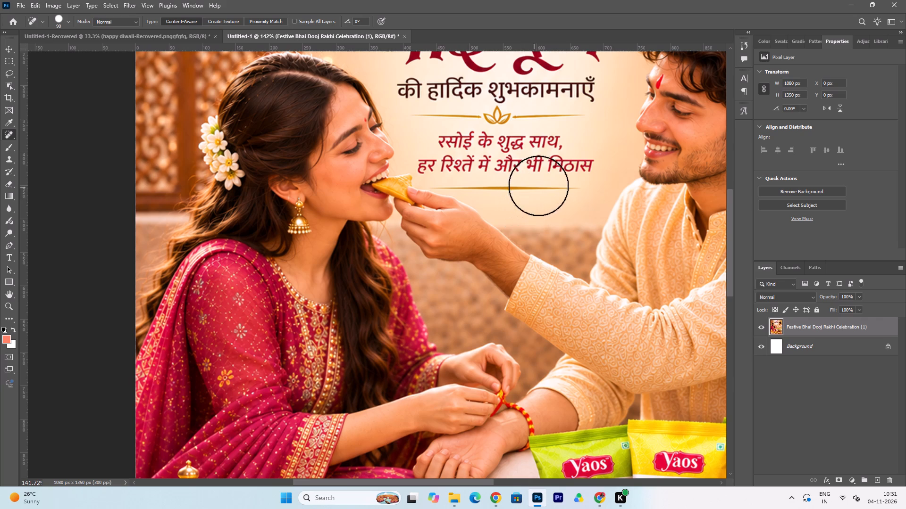
pyautogui.scroll(2, 560, 180)
pyautogui.press('[')
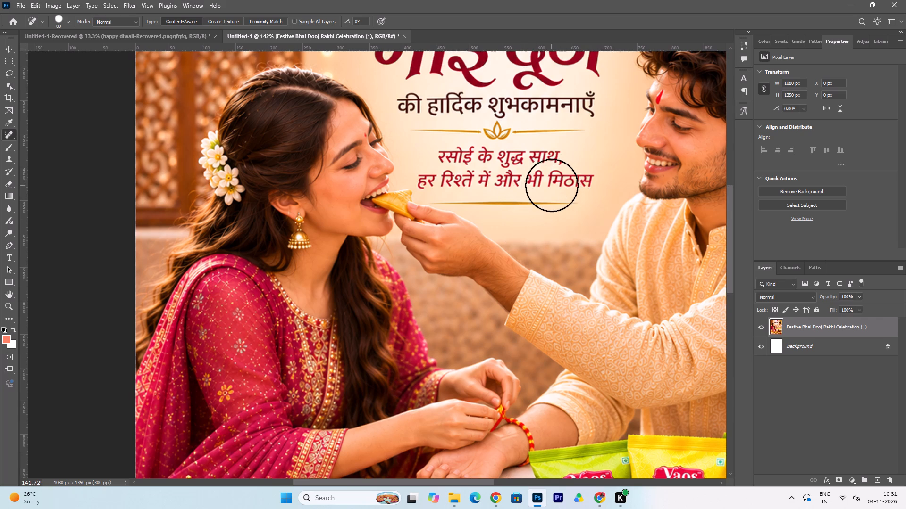
pyautogui.press('[')
pyautogui.press('[')
pyautogui.press('[')
pyautogui.press('[')
pyautogui.press('[')
pyautogui.press('[')
pyautogui.press('[')
pyautogui.moveTo(425, 184); pyautogui.dragTo(449, 181)
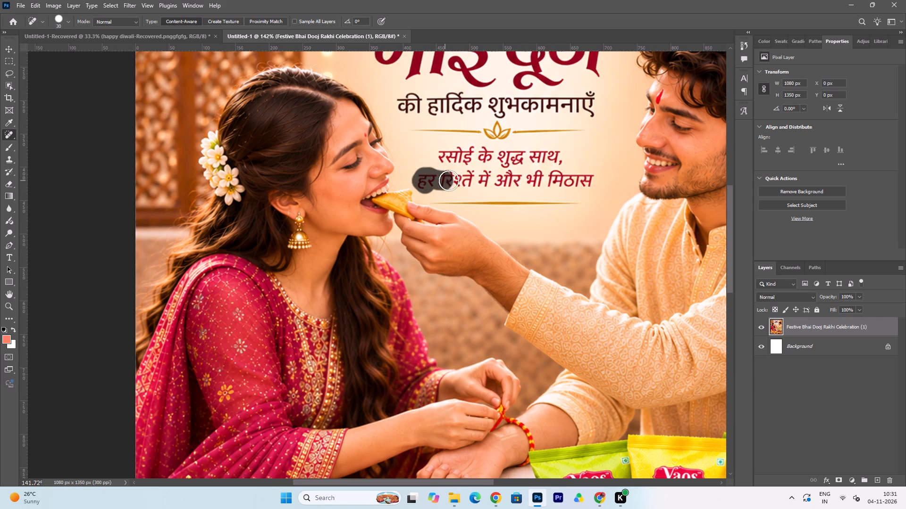
pyautogui.moveTo(449, 181); pyautogui.dragTo(535, 155)
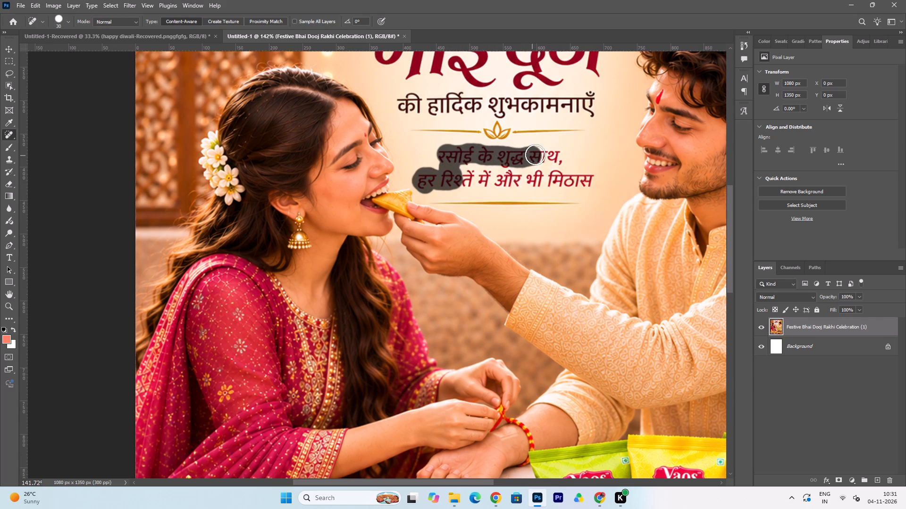
pyautogui.moveTo(535, 155); pyautogui.dragTo(595, 177)
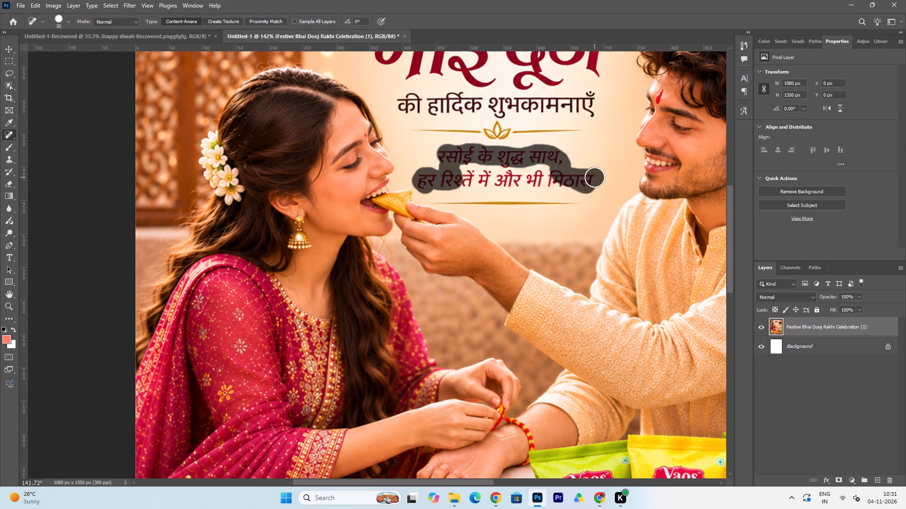
pyautogui.moveTo(595, 177); pyautogui.dragTo(480, 184)
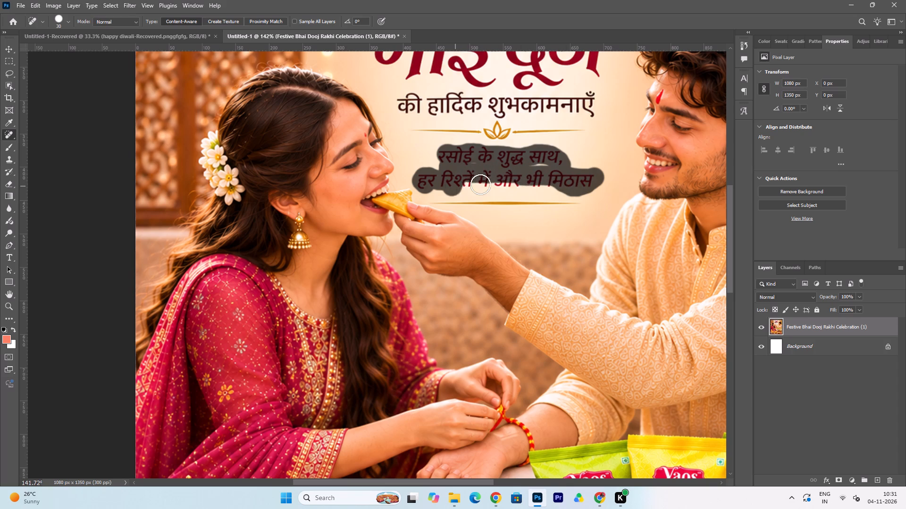
pyautogui.moveTo(480, 184); pyautogui.dragTo(562, 186)
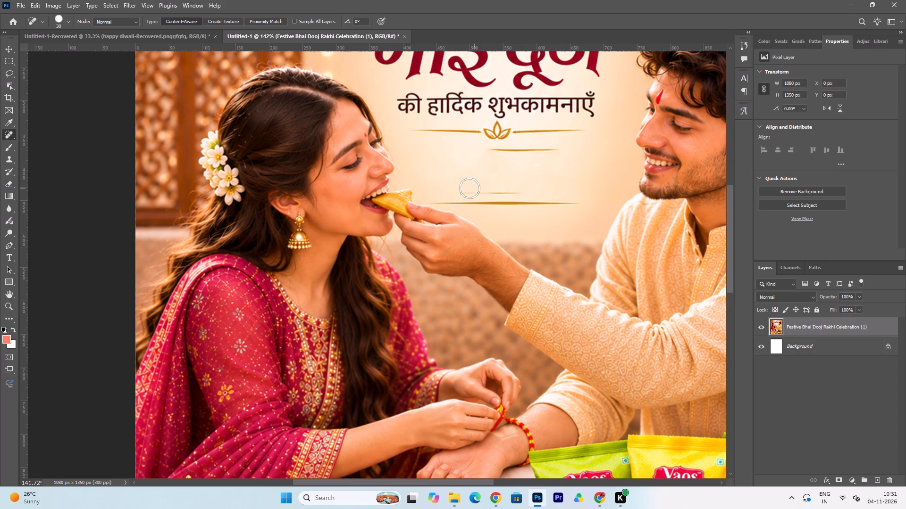
# Heal the stray gold line fragments in the cleared tagline area below the lotus ornament.
pyautogui.moveTo(464, 187); pyautogui.dragTo(522, 191)
pyautogui.moveTo(492, 153); pyautogui.dragTo(524, 154)
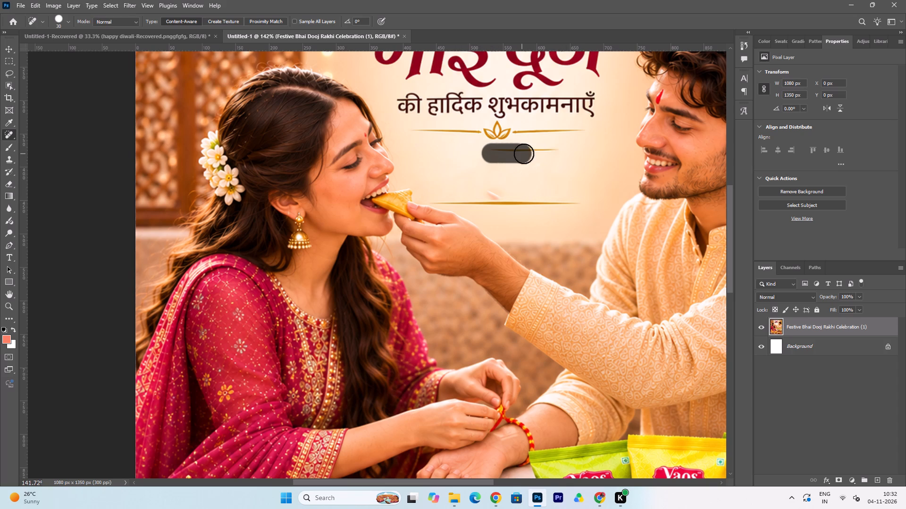
pyautogui.moveTo(524, 154); pyautogui.dragTo(542, 164)
# Remove the gold divider line above the man's hand, using a size 9 healing brush near the fingers, and touch up the surrounding background.
pyautogui.moveTo(493, 192); pyautogui.dragTo(522, 202)
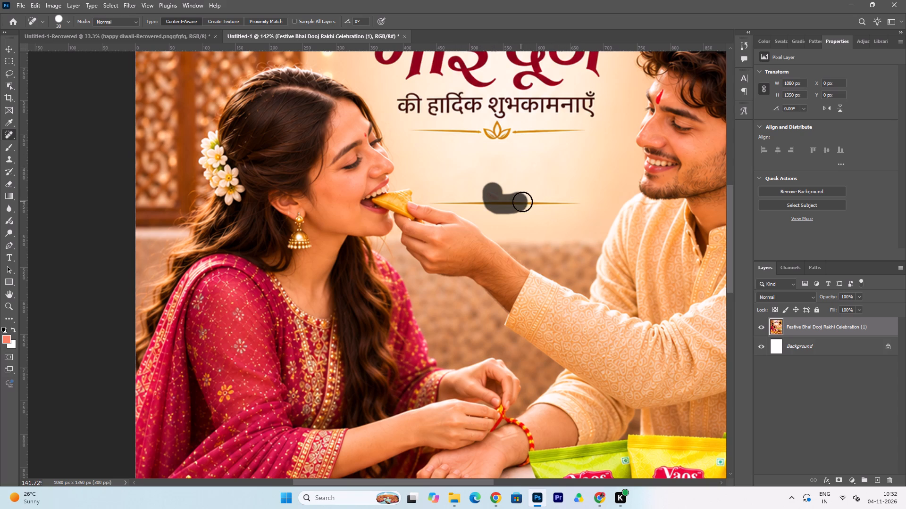
pyautogui.moveTo(522, 202); pyautogui.dragTo(579, 203)
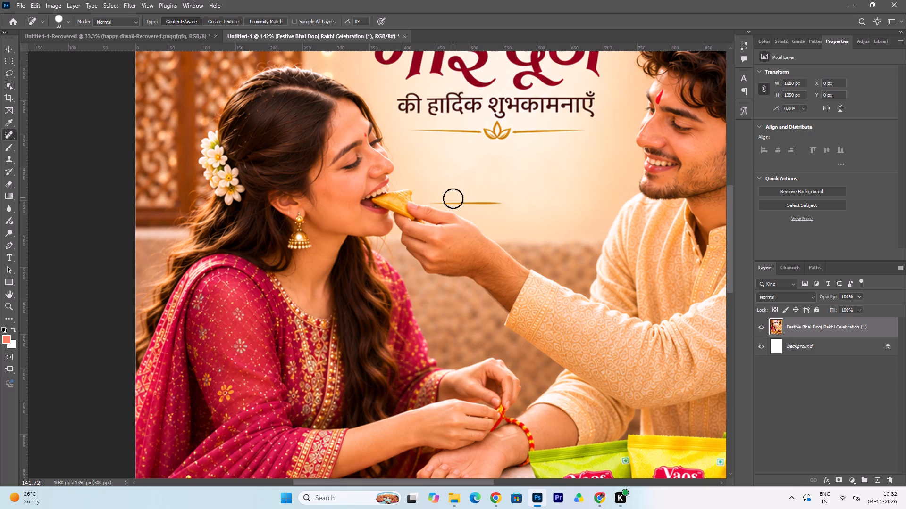
pyautogui.keyDown('alt'); pyautogui.scroll(4, 453, 203); pyautogui.keyUp('alt')
pyautogui.press('[')
pyautogui.press('[')
pyautogui.press('[')
pyautogui.press('[')
pyautogui.press('[')
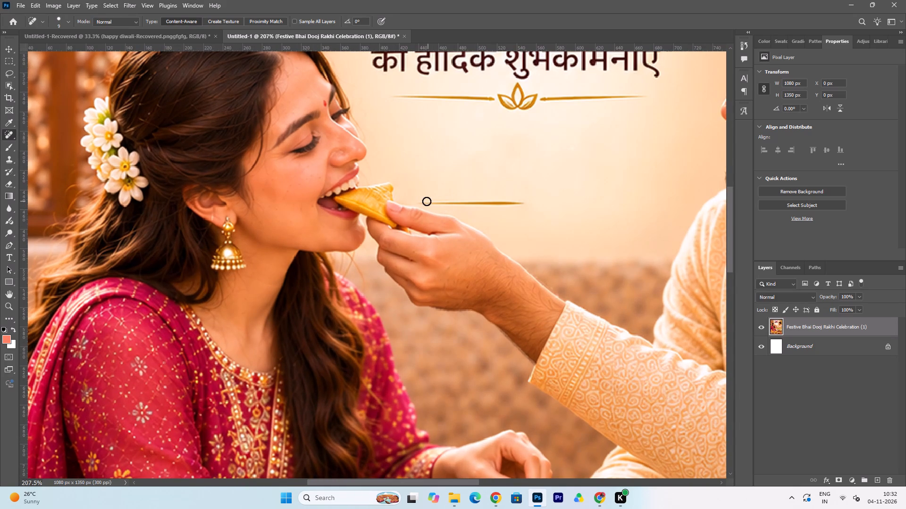
pyautogui.moveTo(423, 202); pyautogui.dragTo(525, 204)
pyautogui.moveTo(460, 206); pyautogui.dragTo(501, 201)
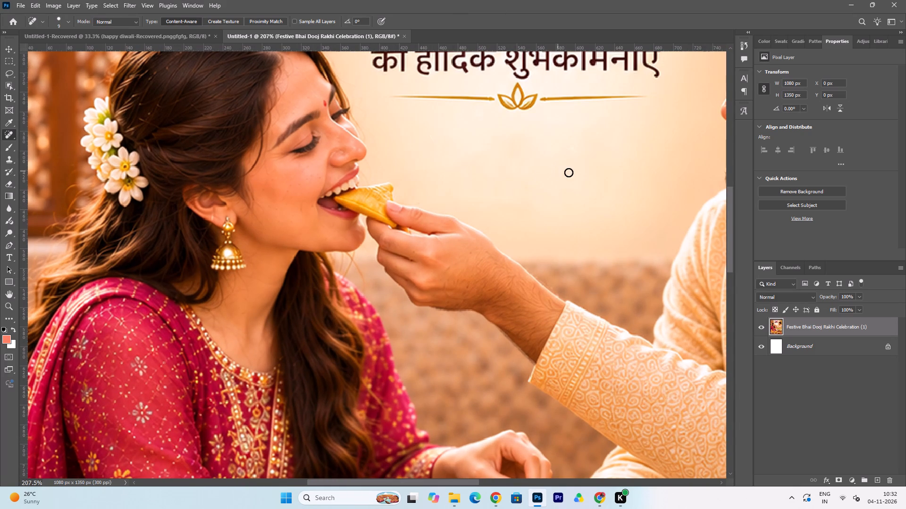
pyautogui.moveTo(562, 168); pyautogui.dragTo(530, 186)
pyautogui.moveTo(495, 208); pyautogui.dragTo(495, 204)
# Examine the whole retouched poster, then inspect the Yaos logo and heading closely with the Spot Healing Brush active.
pyautogui.scroll(11, 553, 162)
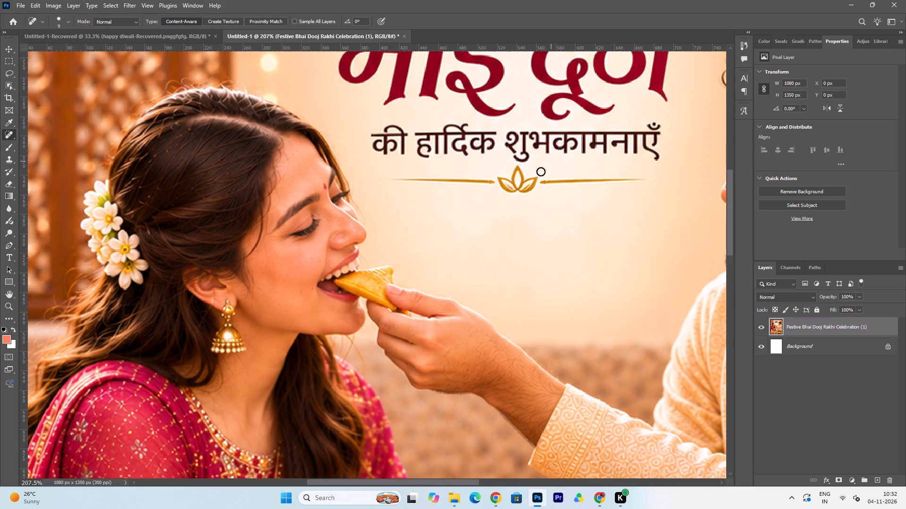
pyautogui.keyDown('alt'); pyautogui.scroll(-10, 521, 192); pyautogui.keyUp('alt')
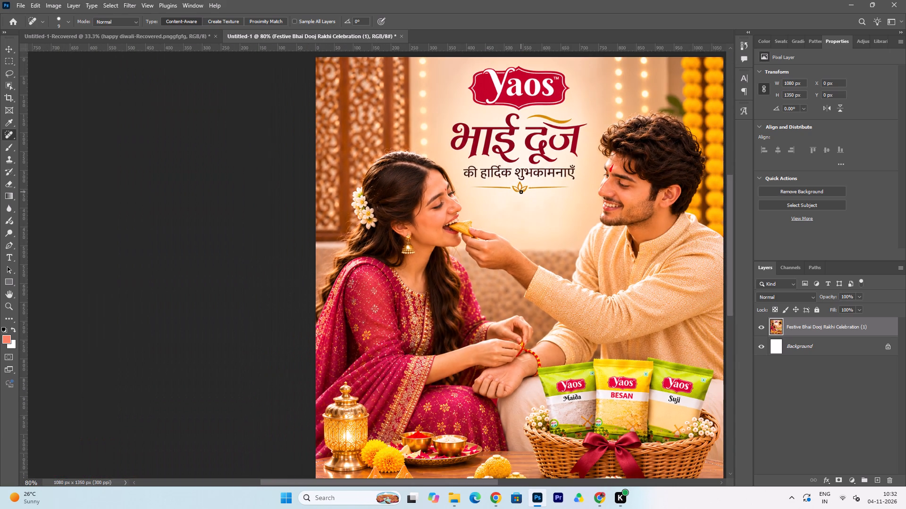
pyautogui.hotkey('ctrl', '0')
pyautogui.scroll(7, 340, 144)
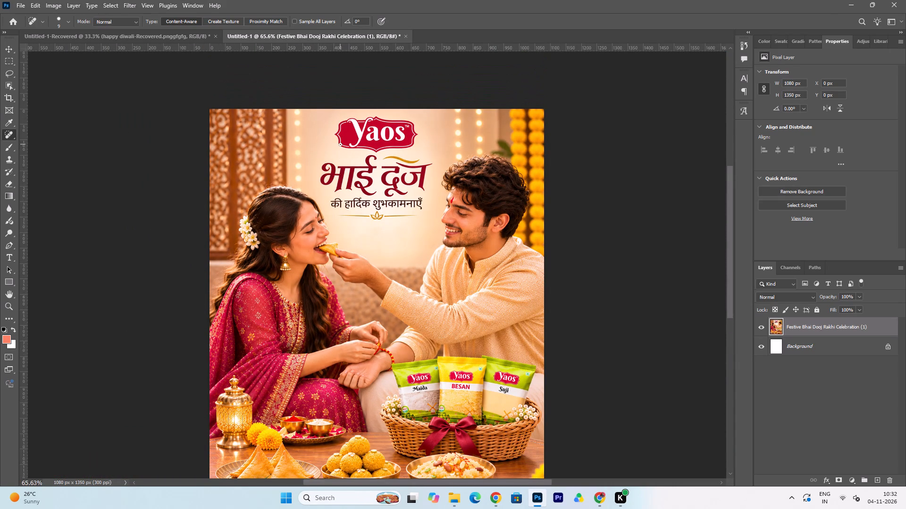
pyautogui.scroll(-1, 333, 148)
pyautogui.click(8, 135)
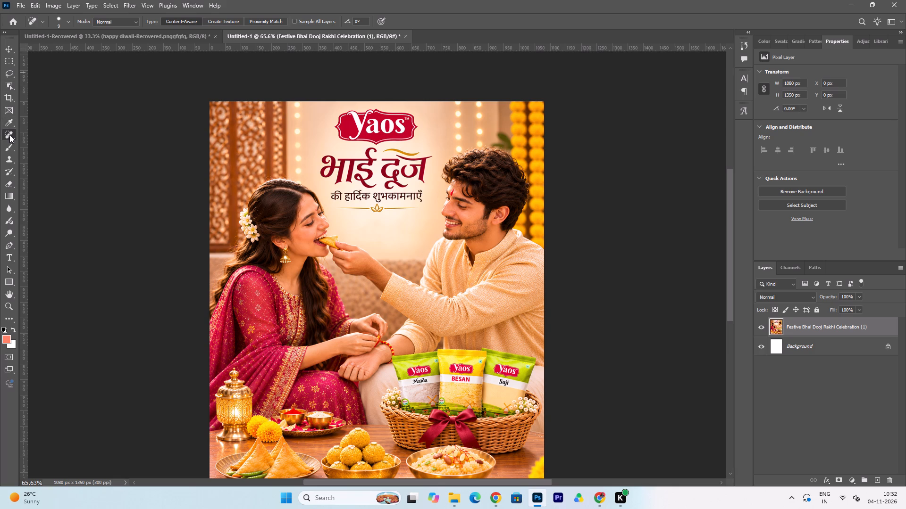
pyautogui.scroll(3, 314, 140)
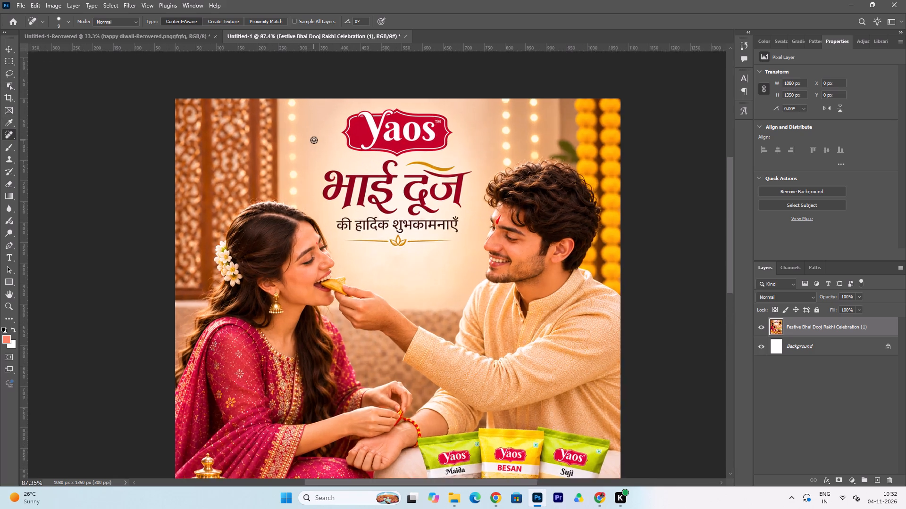
pyautogui.scroll(7, 314, 140)
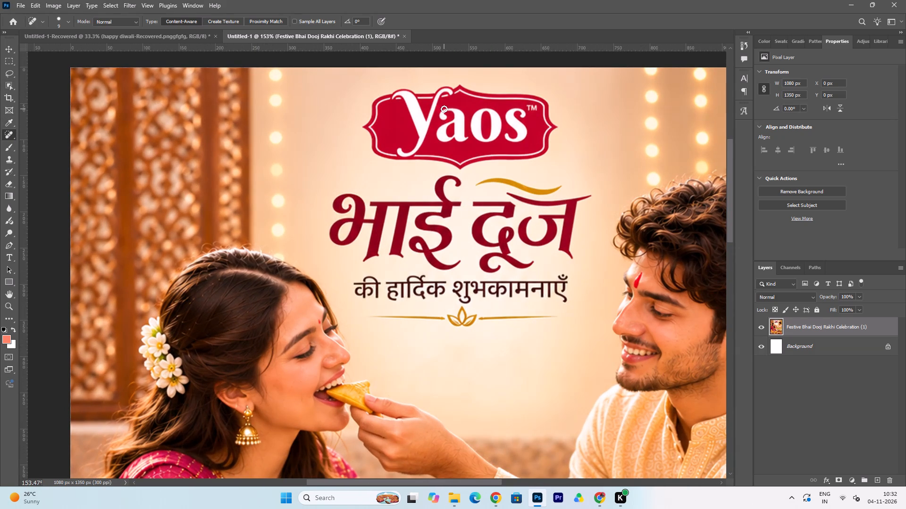
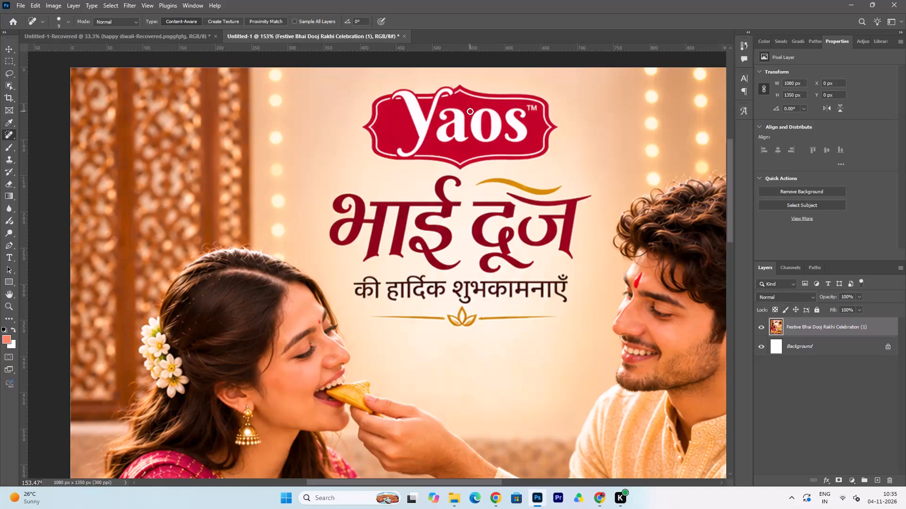
# Remove the Yaos logo above the भाई दूज heading using the Spot Healing Brush at size 35.
pyautogui.scroll(3, 463, 116)
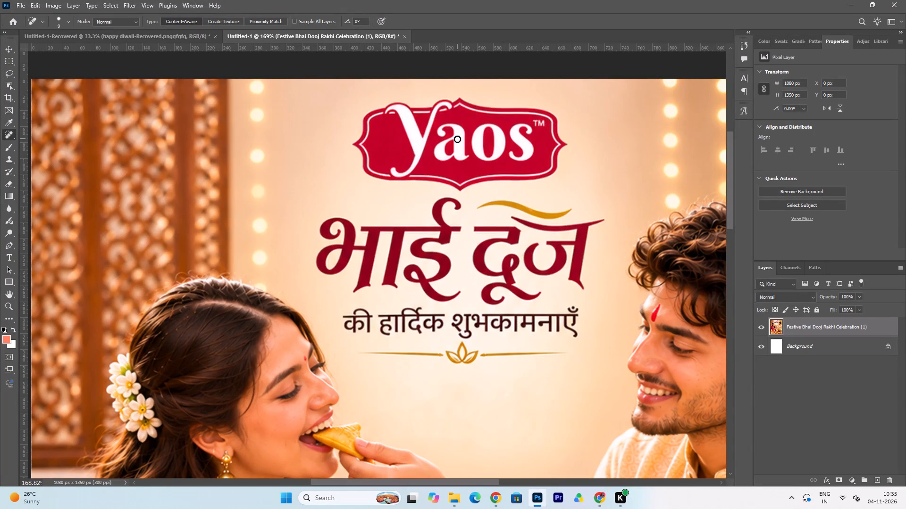
pyautogui.press(']')
pyautogui.press(']')
pyautogui.press(']')
pyautogui.press(']')
pyautogui.press(']')
pyautogui.press(']')
pyautogui.moveTo(381, 147); pyautogui.dragTo(378, 148)
pyautogui.moveTo(378, 148); pyautogui.dragTo(502, 117)
pyautogui.moveTo(459, 107); pyautogui.dragTo(502, 117, button='right')
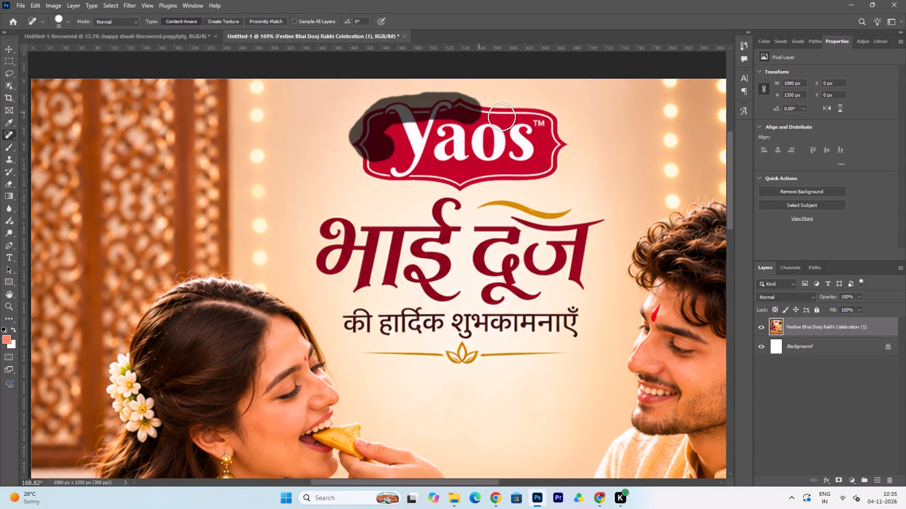
pyautogui.moveTo(502, 117); pyautogui.dragTo(556, 156)
pyautogui.moveTo(502, 117); pyautogui.dragTo(556, 156, button='right')
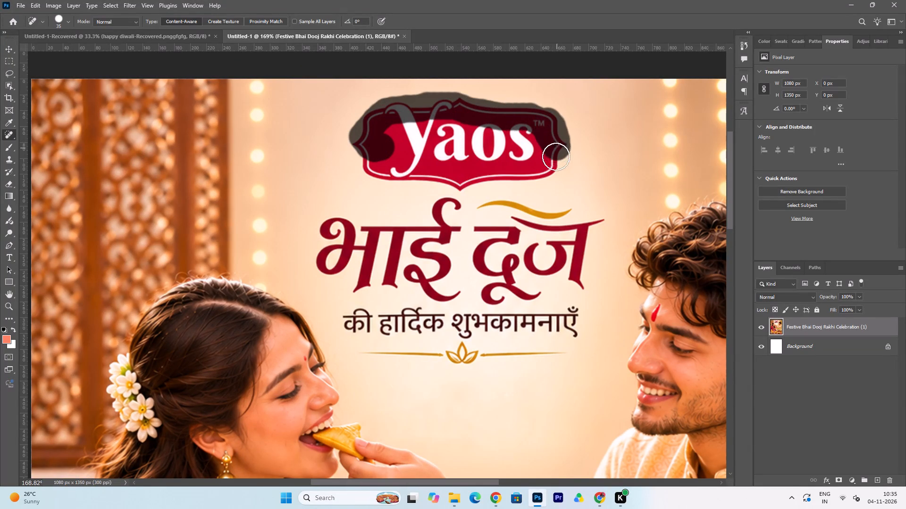
pyautogui.moveTo(556, 156); pyautogui.dragTo(380, 170)
pyautogui.moveTo(556, 156); pyautogui.dragTo(380, 170, button='right')
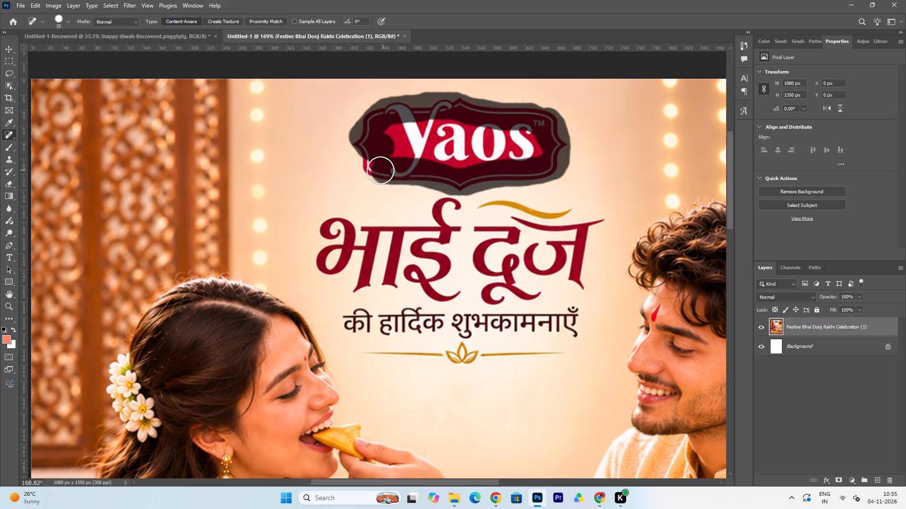
pyautogui.moveTo(380, 170); pyautogui.dragTo(470, 158)
pyautogui.moveTo(380, 170); pyautogui.dragTo(470, 158, button='right')
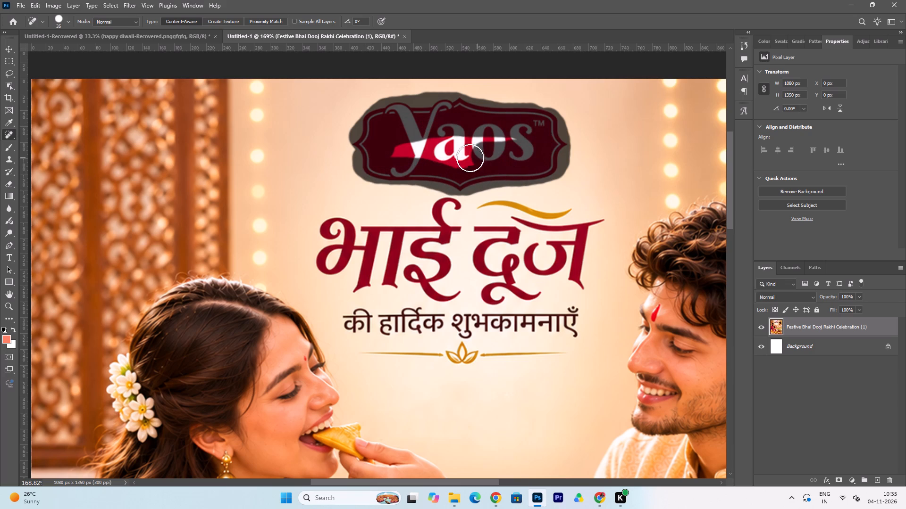
pyautogui.moveTo(470, 158); pyautogui.dragTo(522, 139, button='right')
pyautogui.moveTo(470, 158); pyautogui.dragTo(523, 139)
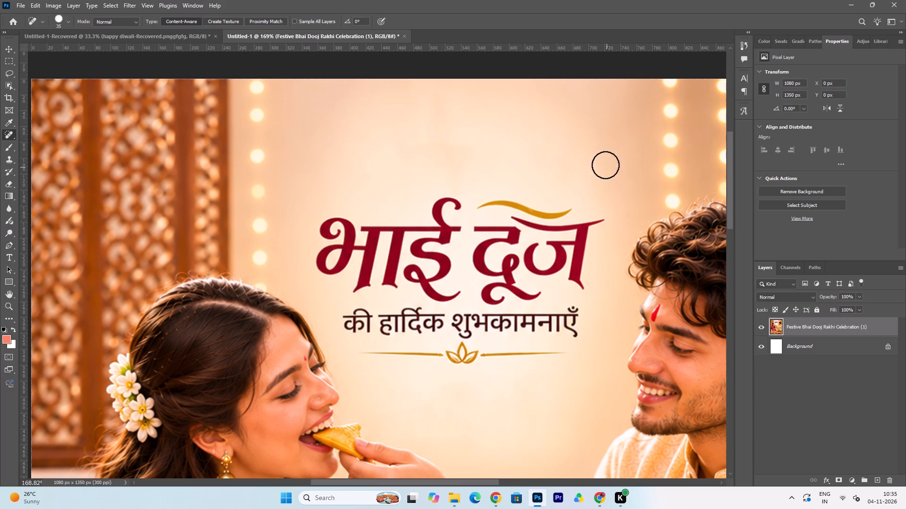
# Place the "YAOS logo png" file from the Yaos > L&F folder on drive F: into the poster.
pyautogui.hotkey('ctrl', '0')
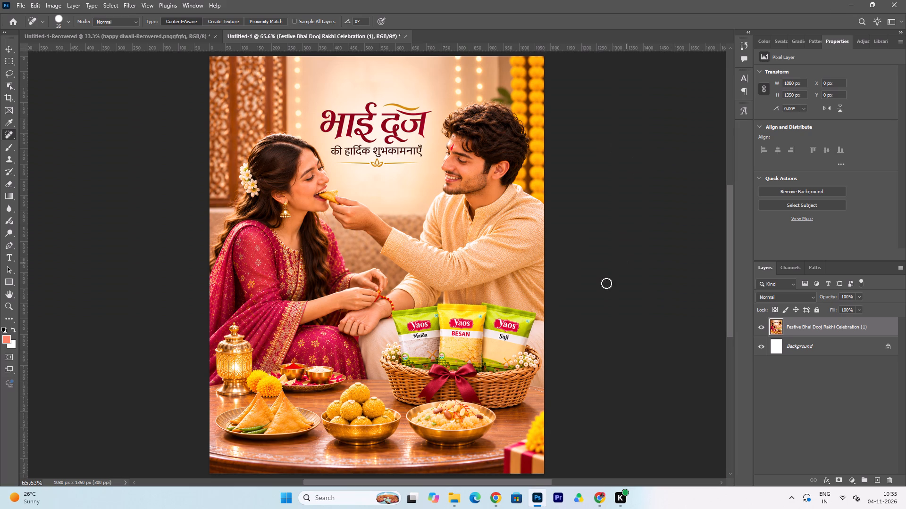
pyautogui.click(456, 498)
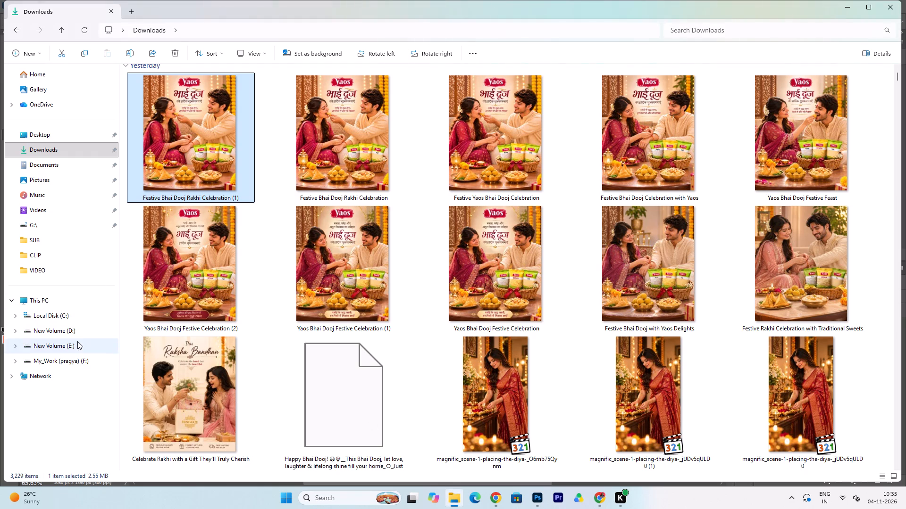
pyautogui.click(79, 363)
pyautogui.doubleClick(166, 226)
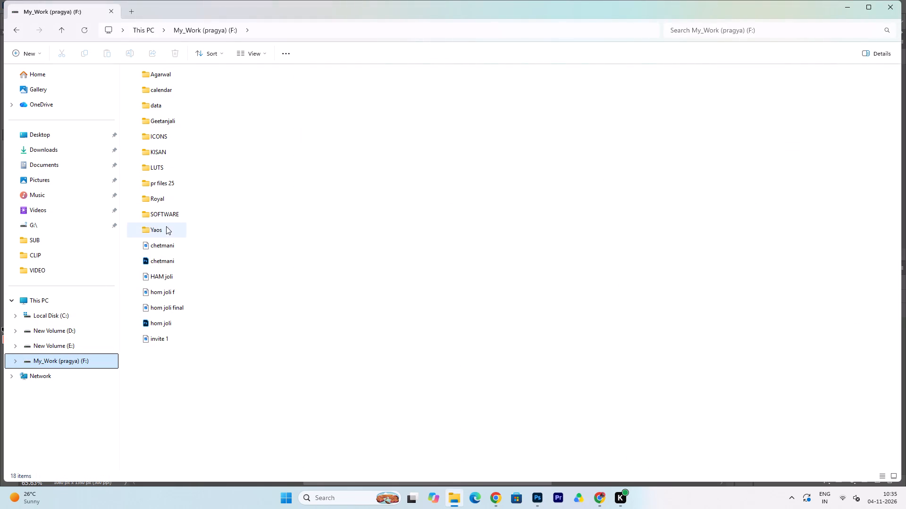
pyautogui.doubleClick(185, 139)
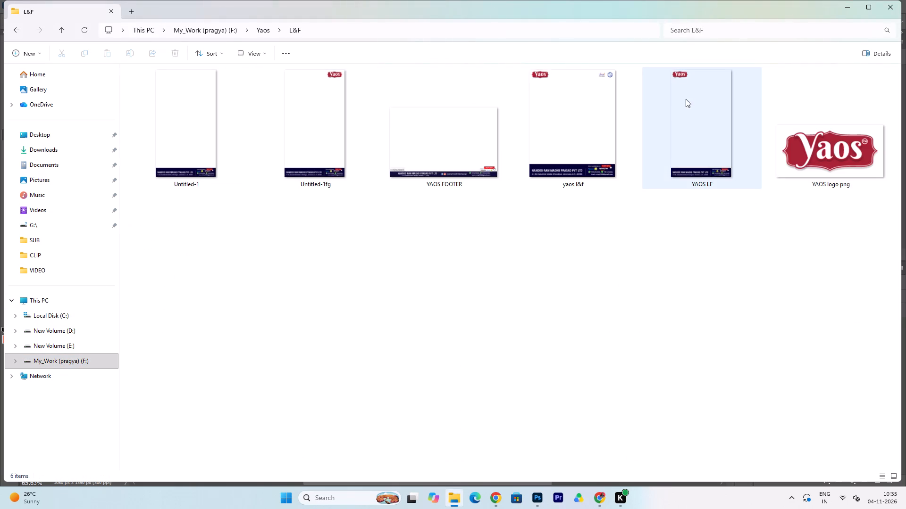
pyautogui.click(819, 161)
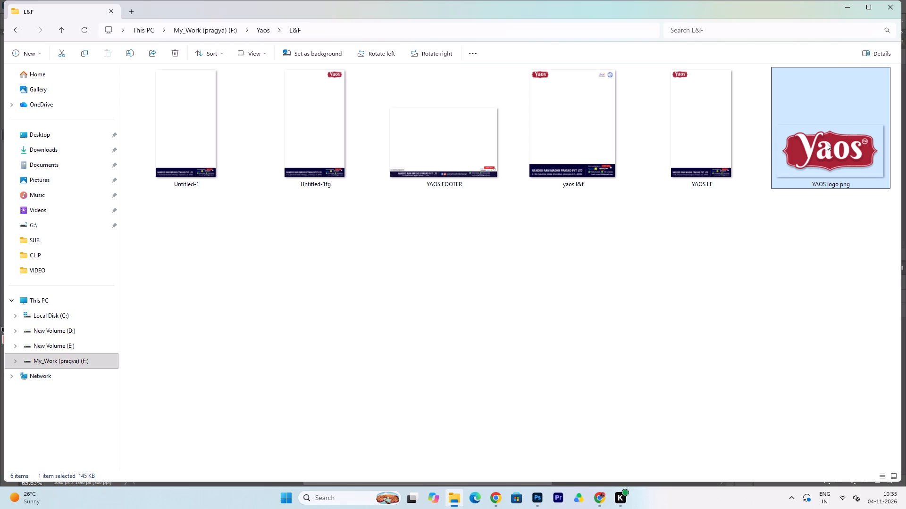
pyautogui.moveTo(821, 155); pyautogui.dragTo(805, 208)
pyautogui.moveTo(805, 208); pyautogui.dragTo(406, 199)
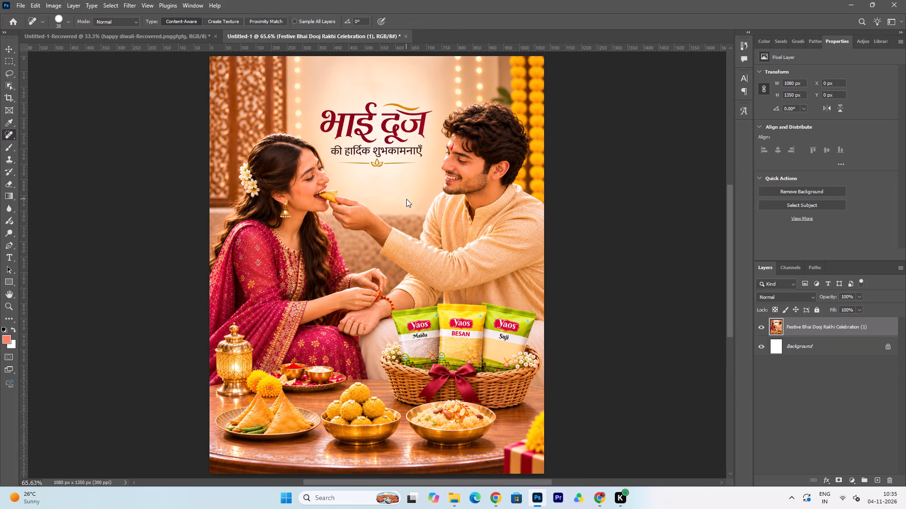
# Scale the placed logo to 29.25%, about 202 x 88 px, and centre it above the heading at X 440, Y 36 px.
pyautogui.moveTo(378, 210); pyautogui.dragTo(388, 290)
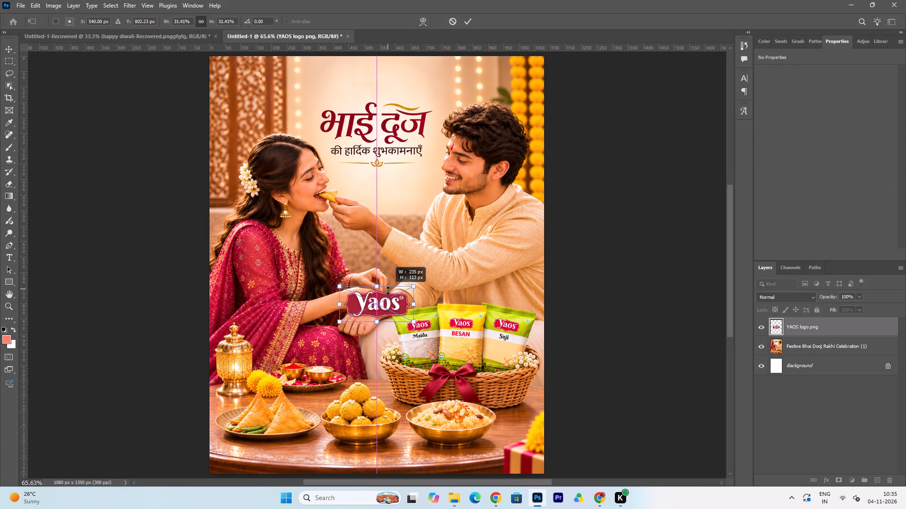
pyautogui.moveTo(388, 290); pyautogui.dragTo(388, 295)
pyautogui.moveTo(385, 307); pyautogui.dragTo(409, 92)
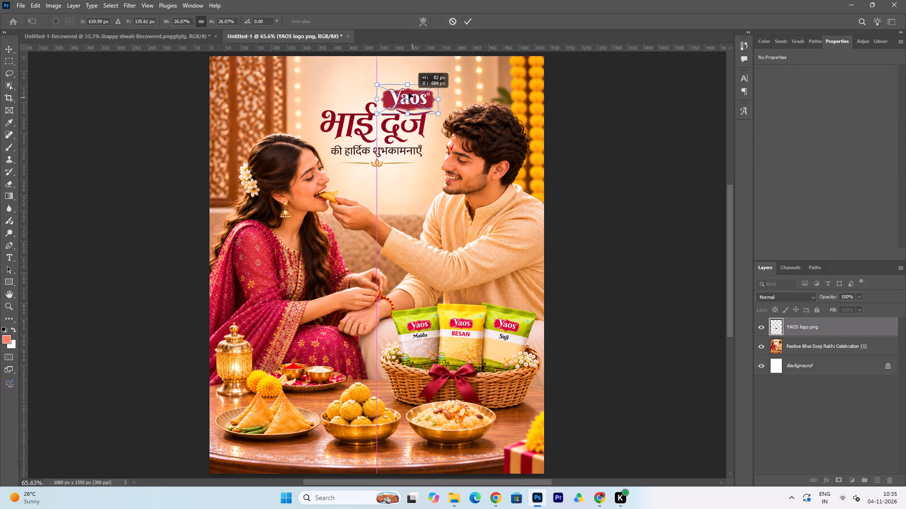
pyautogui.moveTo(409, 92); pyautogui.dragTo(383, 82)
pyautogui.moveTo(410, 83); pyautogui.dragTo(411, 83)
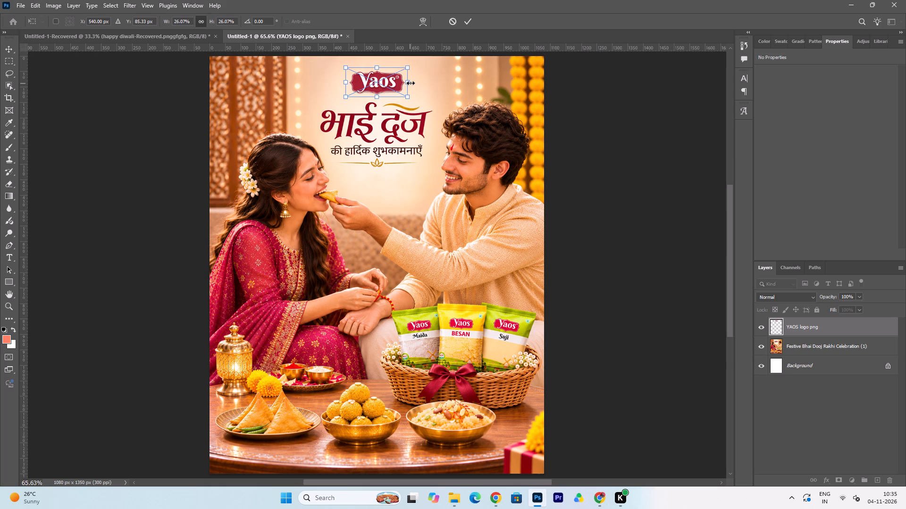
pyautogui.moveTo(411, 83); pyautogui.dragTo(417, 83)
pyautogui.click(378, 85)
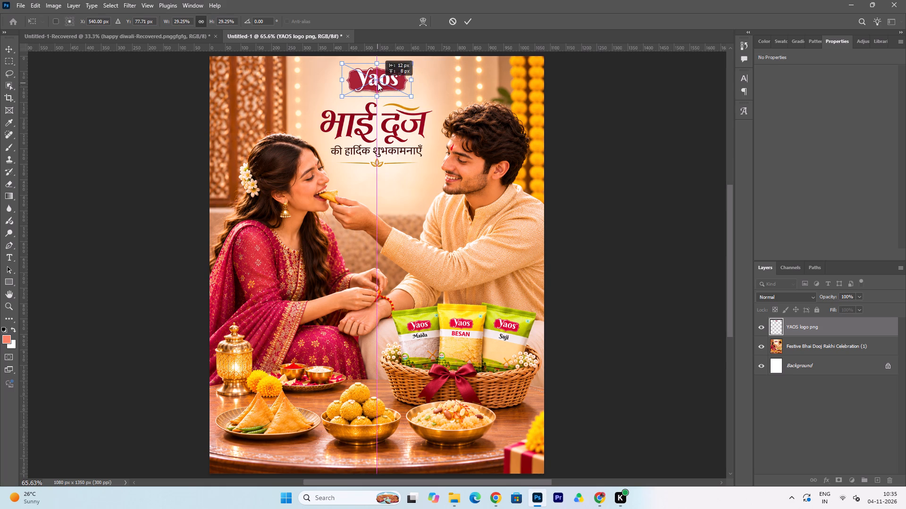
pyautogui.click(470, 20)
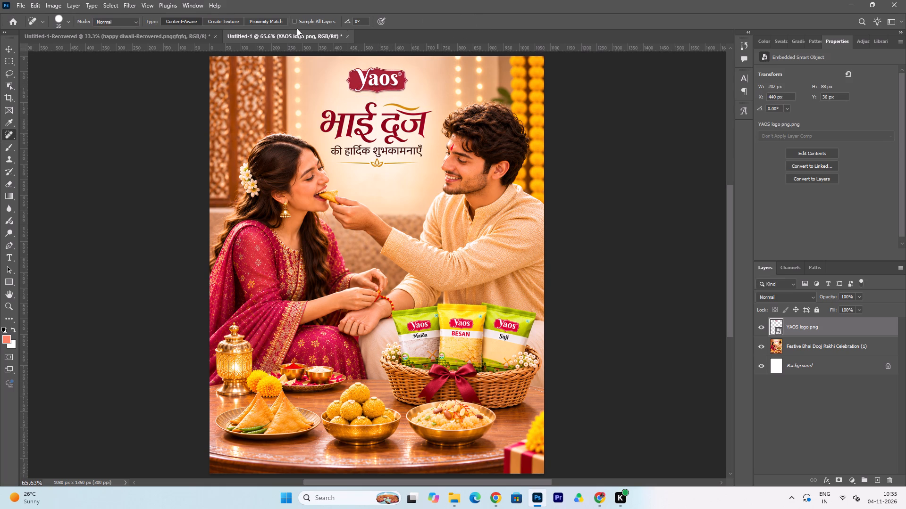
pyautogui.click(101, 82)
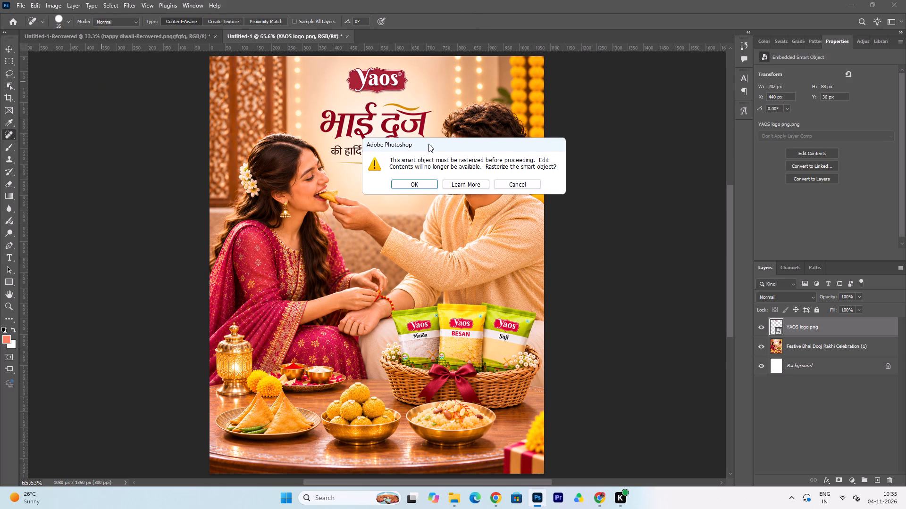
pyautogui.click(513, 185)
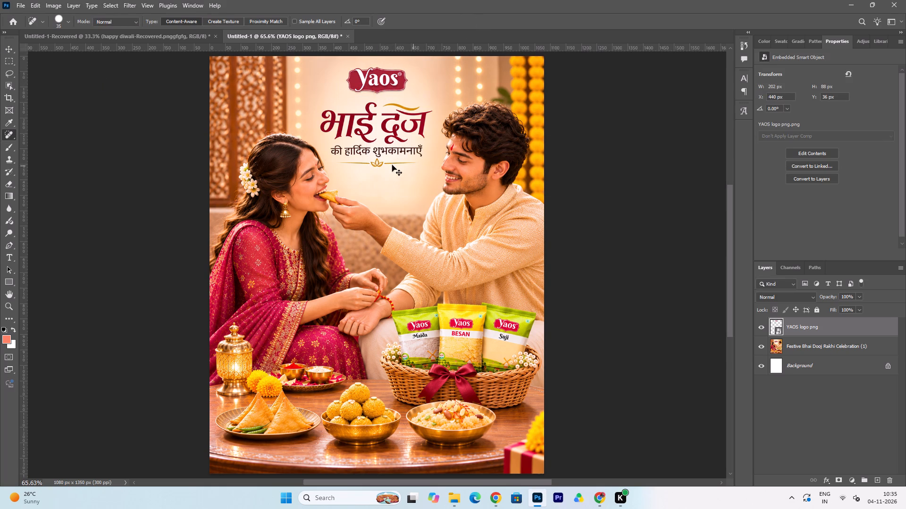
# Save the poster as the Photoshop file "Bhai dooj" in the Yaos > FESTIVE POST folder with Maximize Compatibility on.
pyautogui.hotkey('ctrl', 's')
pyautogui.press('BackSpace')
pyautogui.press('BackSpace')
pyautogui.press('BackSpace')
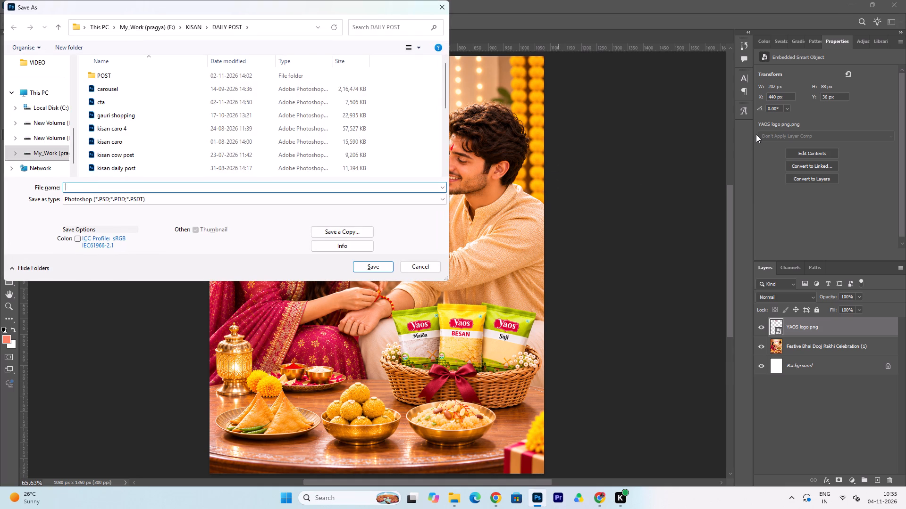
pyautogui.press('BackSpace')
pyautogui.press('BackSpace')
pyautogui.write('hai')
pyautogui.press('space')
pyautogui.write('dooj')
pyautogui.click(56, 151)
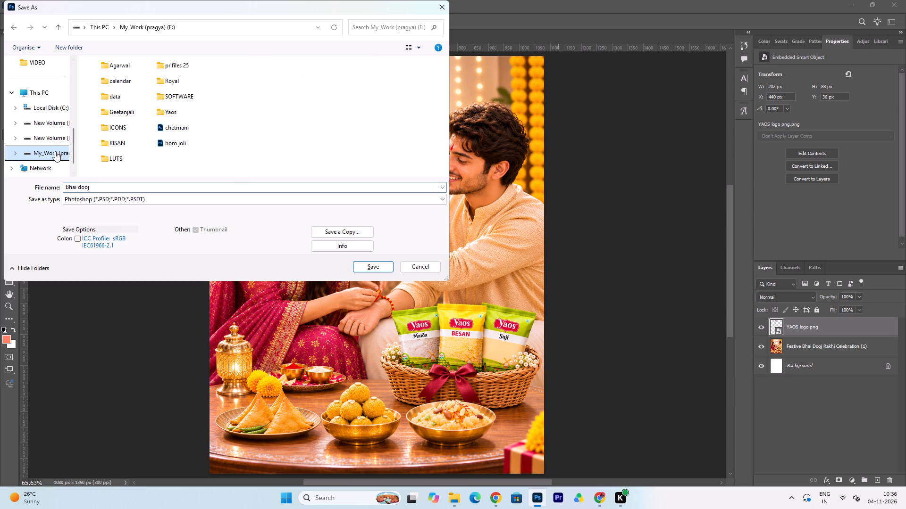
pyautogui.doubleClick(174, 113)
pyautogui.doubleClick(148, 115)
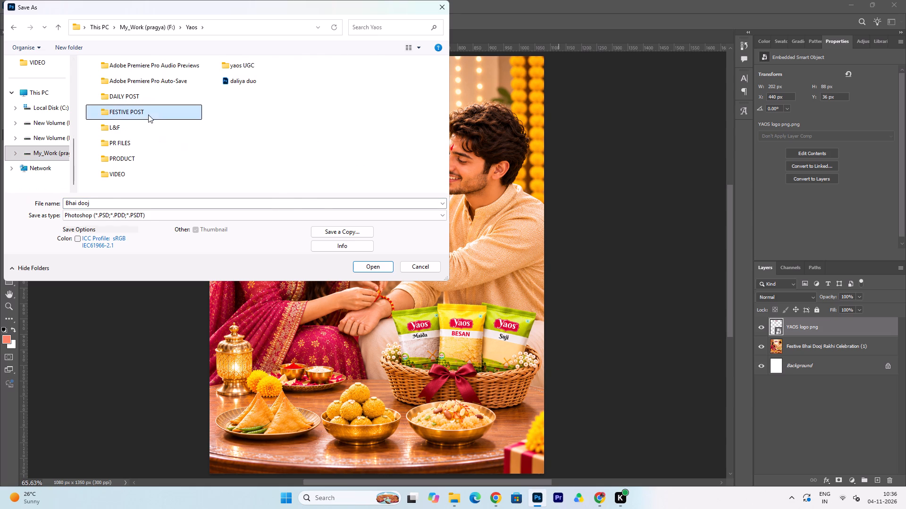
pyautogui.click(368, 270)
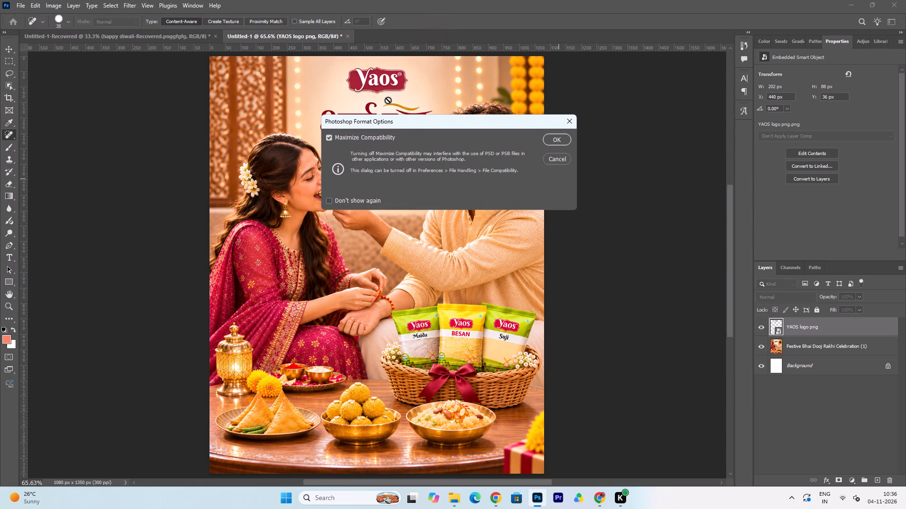
pyautogui.click(558, 139)
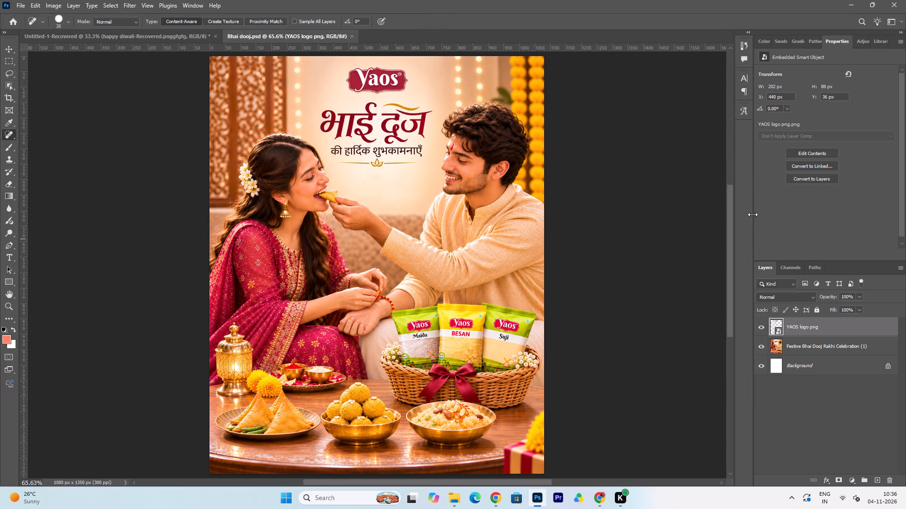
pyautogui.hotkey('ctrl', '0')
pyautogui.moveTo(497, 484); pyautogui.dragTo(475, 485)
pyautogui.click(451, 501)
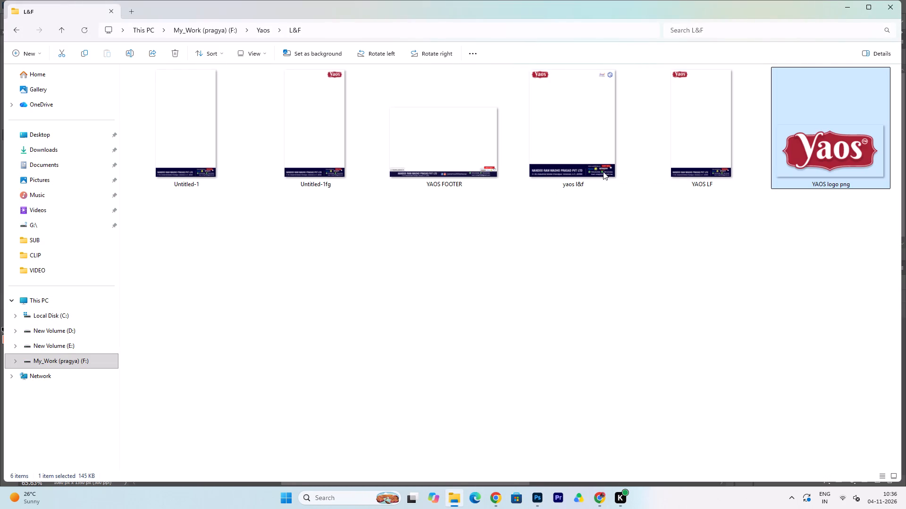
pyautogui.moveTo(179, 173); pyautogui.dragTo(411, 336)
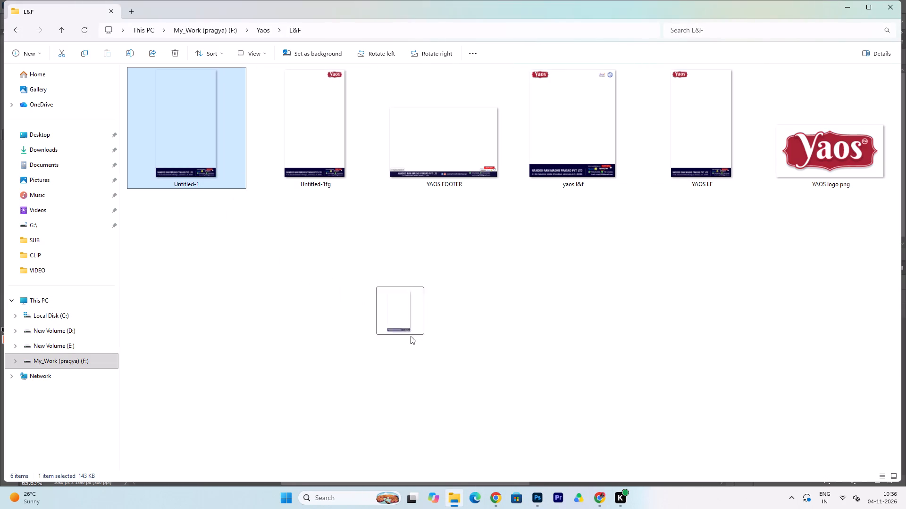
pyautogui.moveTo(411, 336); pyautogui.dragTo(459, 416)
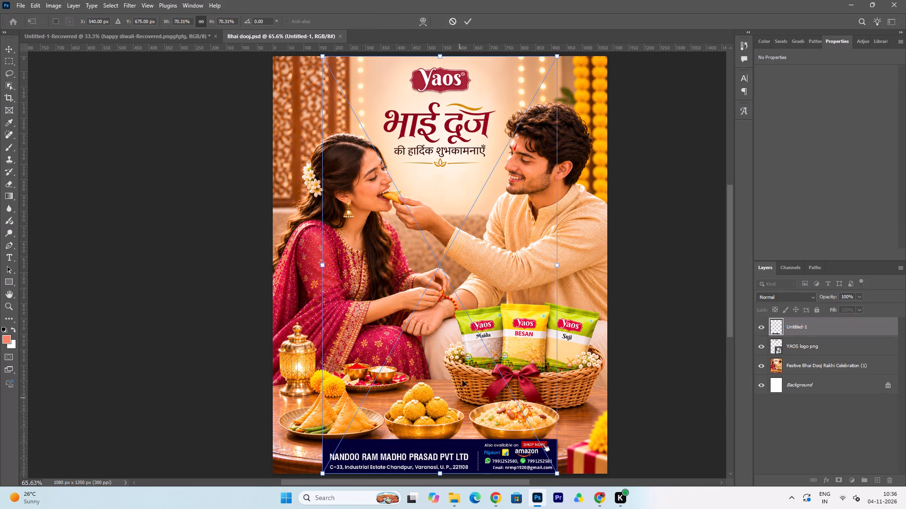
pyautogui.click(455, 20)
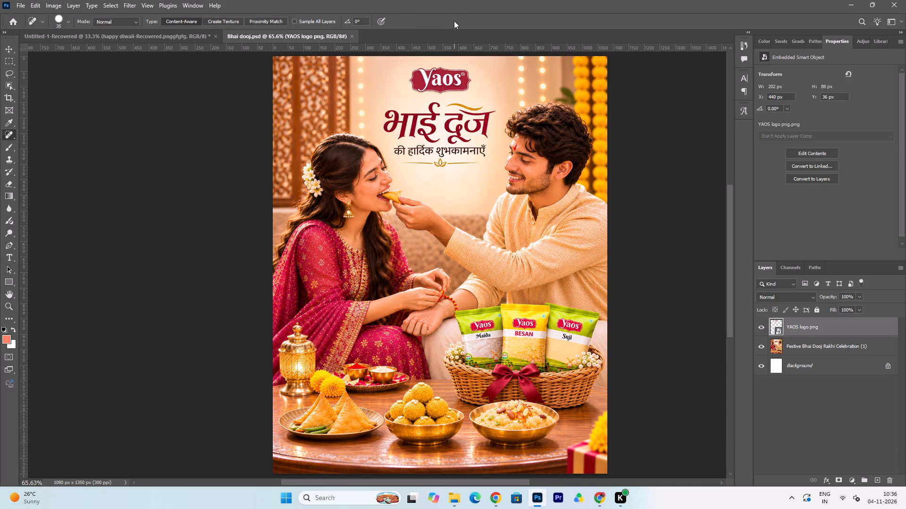
# Place the "yaos l&f" image from the Yaos > L&F folder on drive F: into the Bhai dooj poster.
pyautogui.click(457, 503)
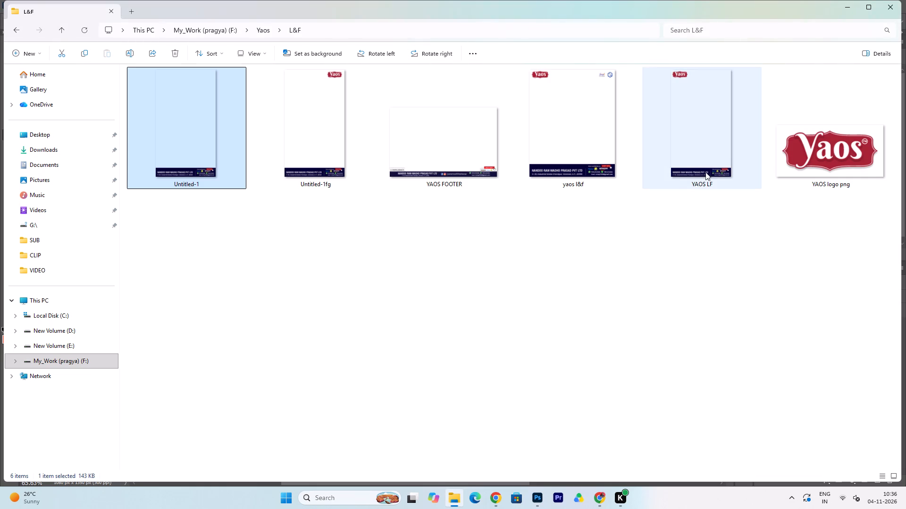
pyautogui.moveTo(572, 170); pyautogui.dragTo(586, 232)
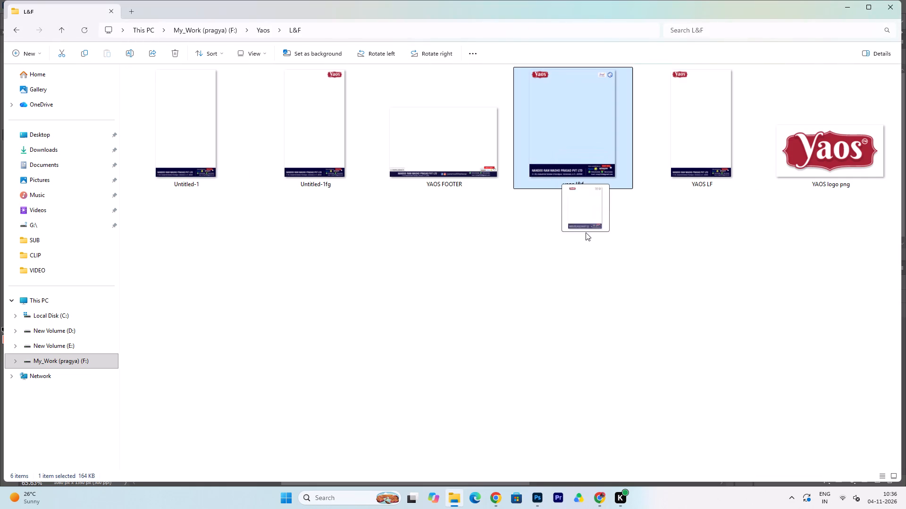
pyautogui.moveTo(586, 232); pyautogui.dragTo(537, 464)
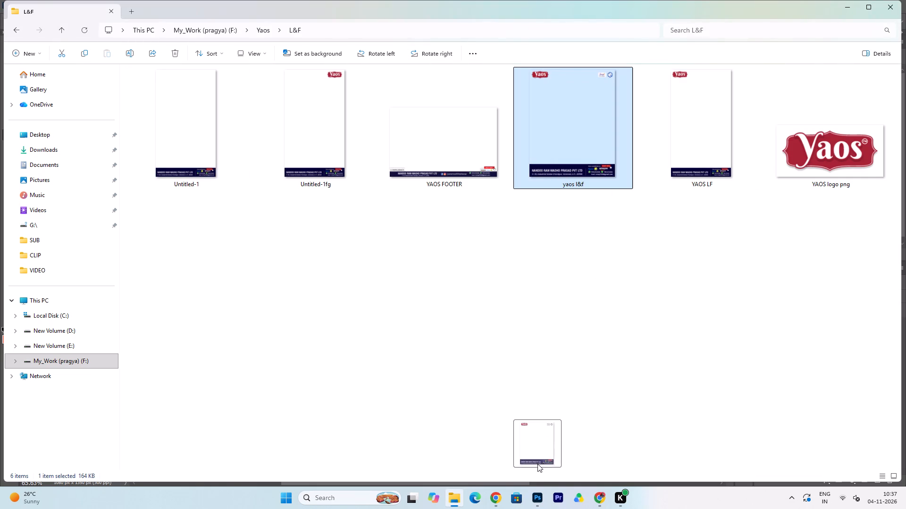
pyautogui.moveTo(537, 464); pyautogui.dragTo(453, 439)
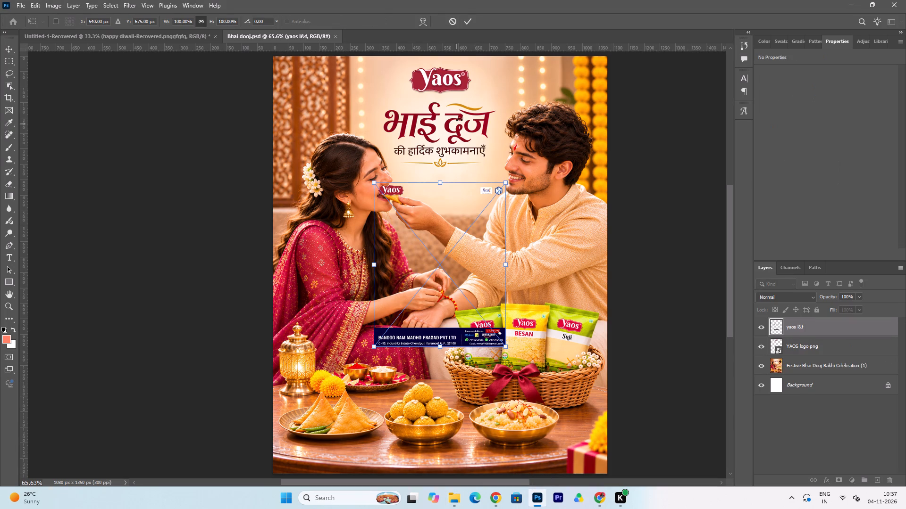
# Scale the placed yaos l&f artwork to 254%, about 1080 x 1332 px, spanning the poster's full width with its footer flush to the bottom edge.
pyautogui.moveTo(442, 181); pyautogui.dragTo(468, 52)
pyautogui.moveTo(440, 347); pyautogui.dragTo(449, 466)
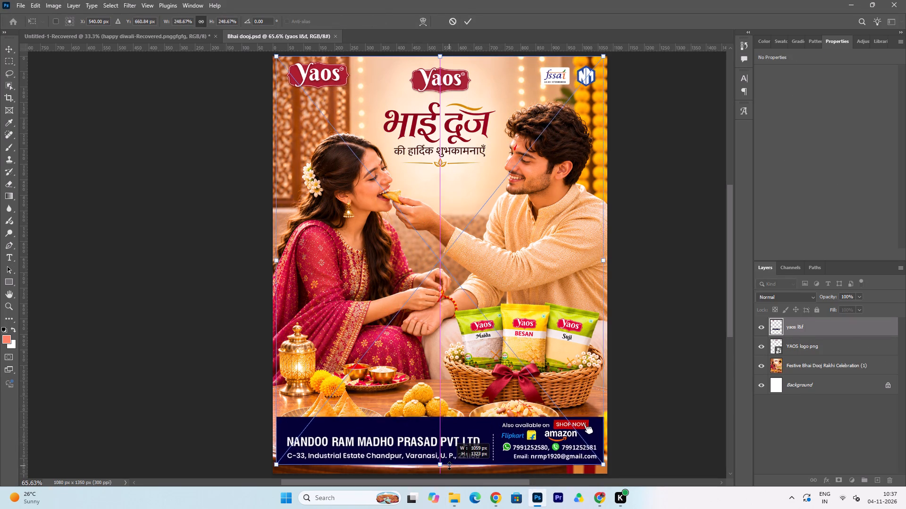
pyautogui.moveTo(449, 466); pyautogui.dragTo(450, 475)
pyautogui.hotkey('ctrl', '0')
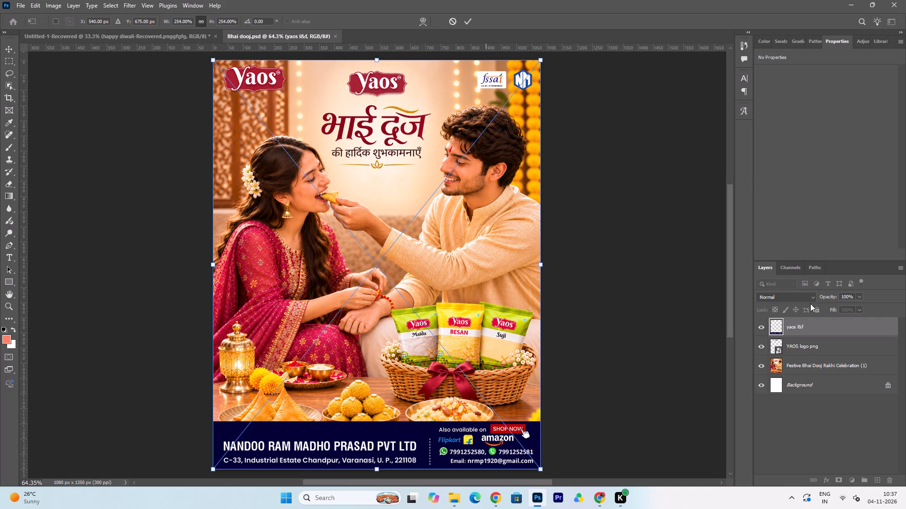
pyautogui.click(470, 21)
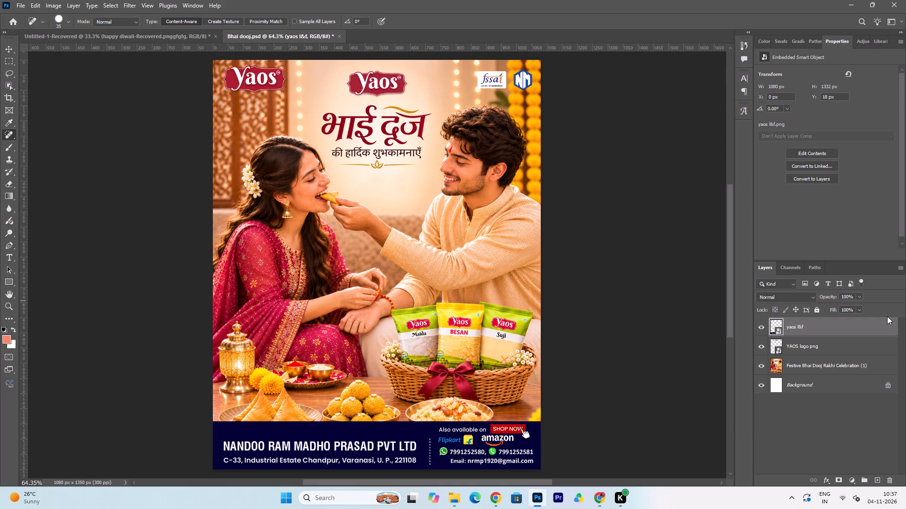
# Hide the YAOS logo png layer.
pyautogui.click(759, 348)
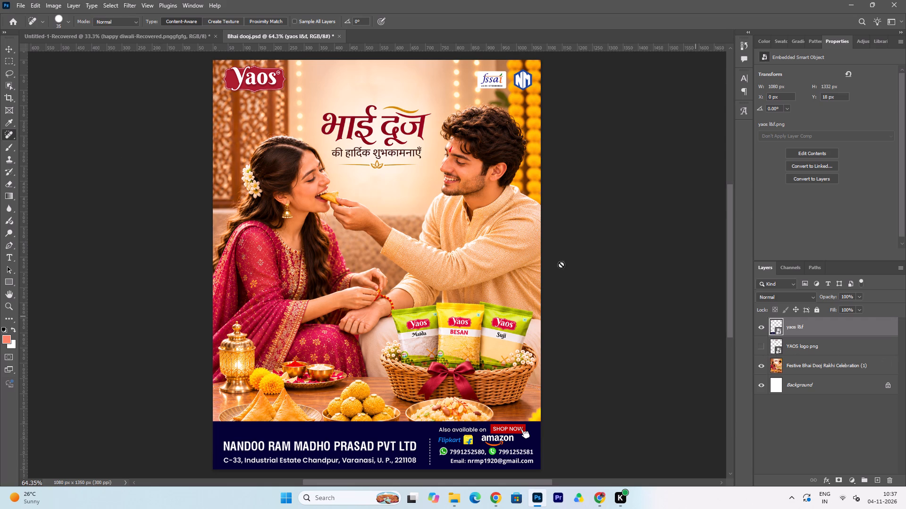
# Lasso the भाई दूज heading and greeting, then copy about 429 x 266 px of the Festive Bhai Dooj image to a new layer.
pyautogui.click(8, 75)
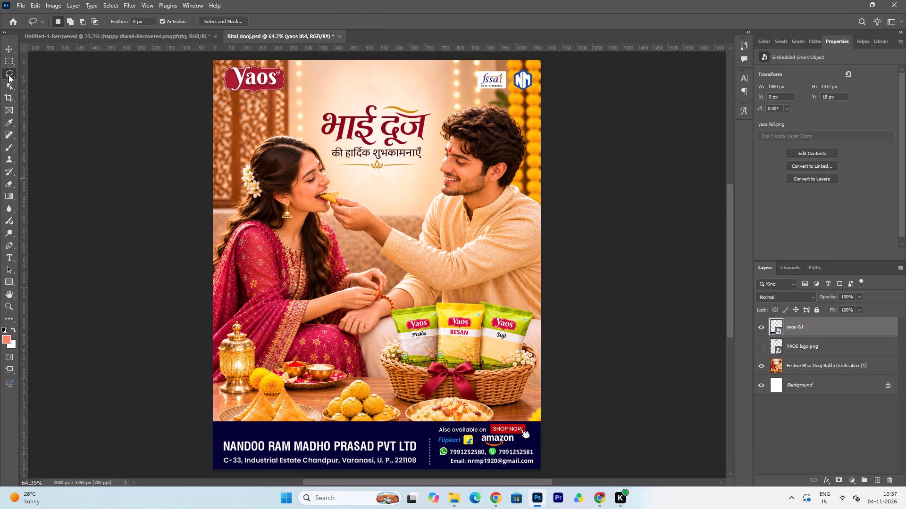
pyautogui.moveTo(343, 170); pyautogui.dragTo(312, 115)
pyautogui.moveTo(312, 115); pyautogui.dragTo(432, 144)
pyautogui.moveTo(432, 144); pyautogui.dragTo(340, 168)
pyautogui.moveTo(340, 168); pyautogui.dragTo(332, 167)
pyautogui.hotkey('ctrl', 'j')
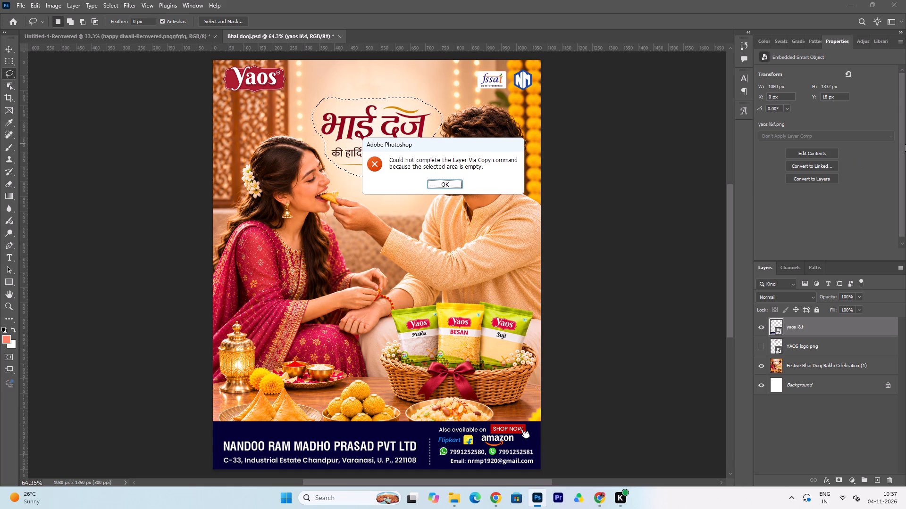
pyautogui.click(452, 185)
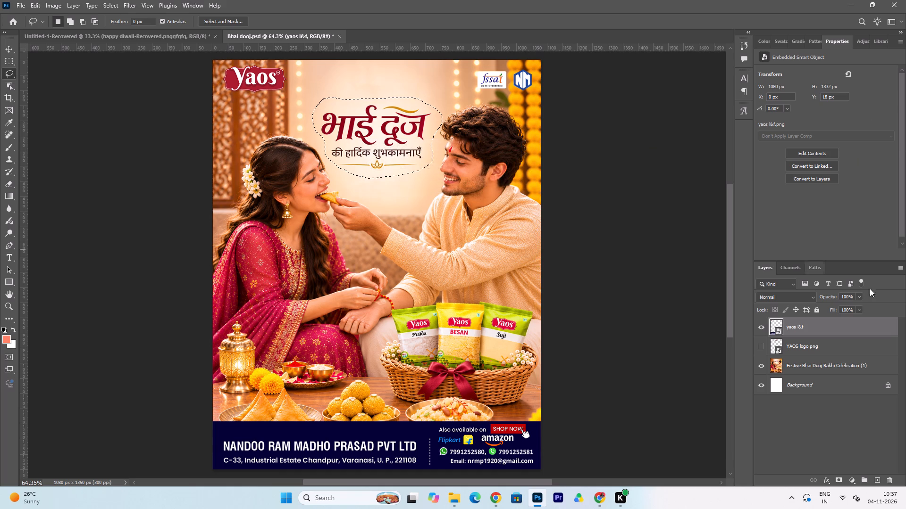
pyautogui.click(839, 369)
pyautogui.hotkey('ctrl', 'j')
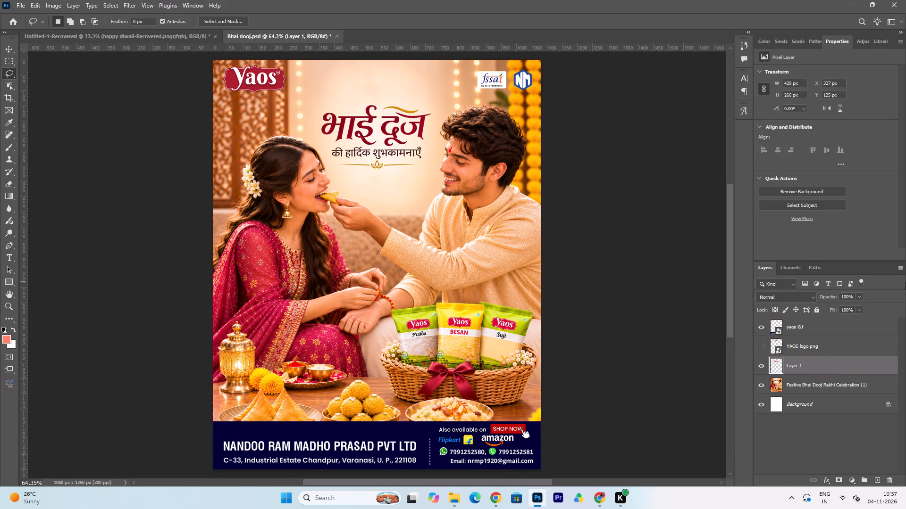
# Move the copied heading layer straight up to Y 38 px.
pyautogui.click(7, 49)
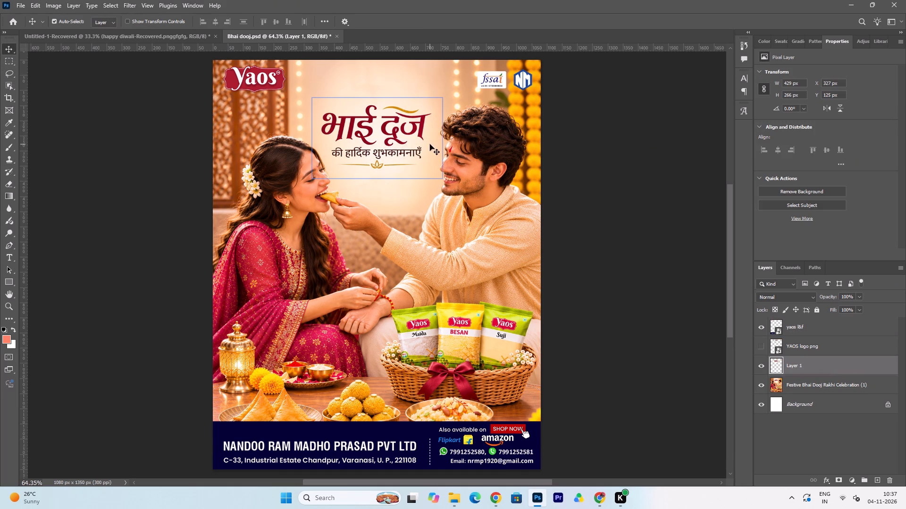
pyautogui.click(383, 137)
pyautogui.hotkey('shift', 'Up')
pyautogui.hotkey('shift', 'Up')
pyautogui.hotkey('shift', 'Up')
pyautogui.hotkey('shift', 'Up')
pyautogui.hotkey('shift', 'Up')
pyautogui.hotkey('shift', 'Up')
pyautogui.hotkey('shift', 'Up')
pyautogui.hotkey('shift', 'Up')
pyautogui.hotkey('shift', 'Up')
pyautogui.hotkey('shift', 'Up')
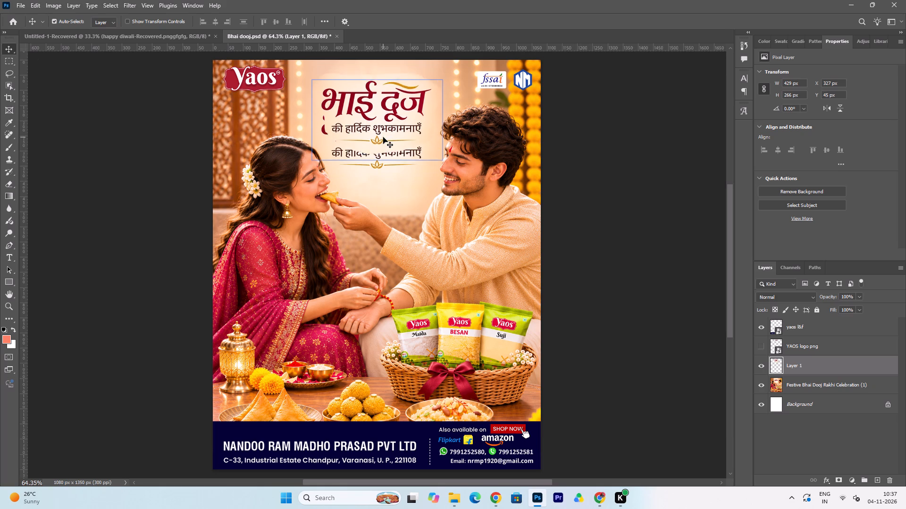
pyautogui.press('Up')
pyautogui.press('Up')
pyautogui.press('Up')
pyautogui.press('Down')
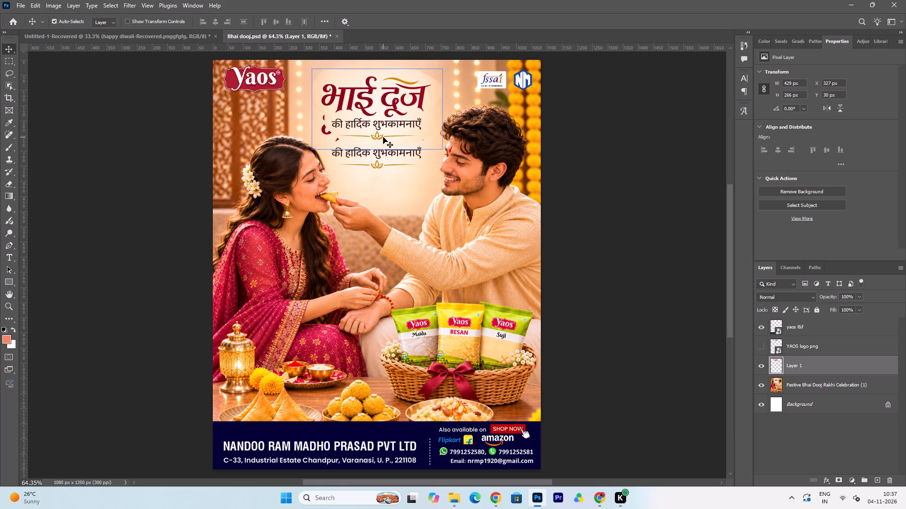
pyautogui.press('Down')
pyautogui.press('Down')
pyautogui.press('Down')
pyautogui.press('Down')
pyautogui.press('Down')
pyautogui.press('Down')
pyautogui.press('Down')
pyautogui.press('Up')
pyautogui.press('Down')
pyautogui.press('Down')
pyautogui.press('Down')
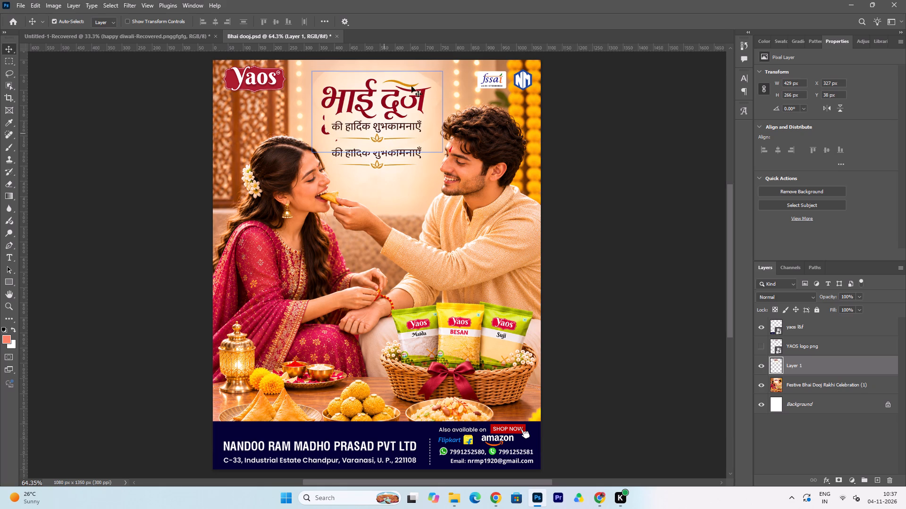
# Save the poster.
pyautogui.hotkey('ctrl', 's')
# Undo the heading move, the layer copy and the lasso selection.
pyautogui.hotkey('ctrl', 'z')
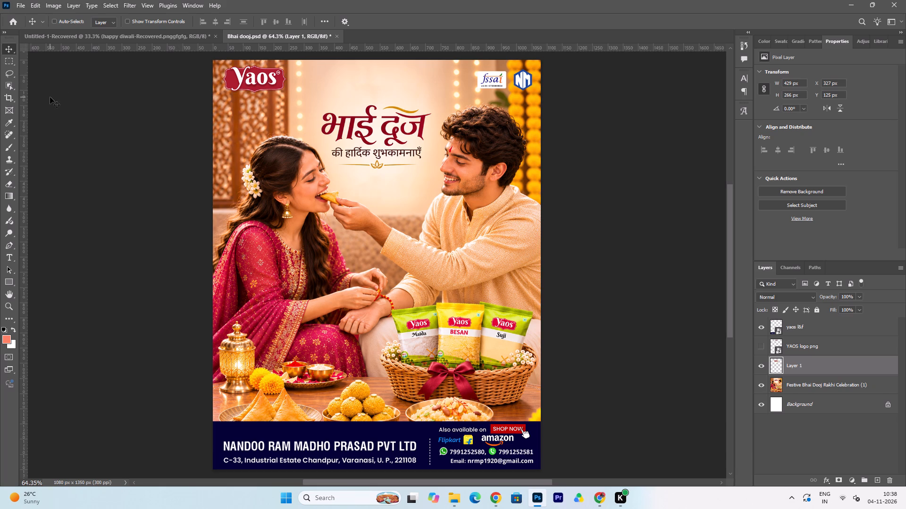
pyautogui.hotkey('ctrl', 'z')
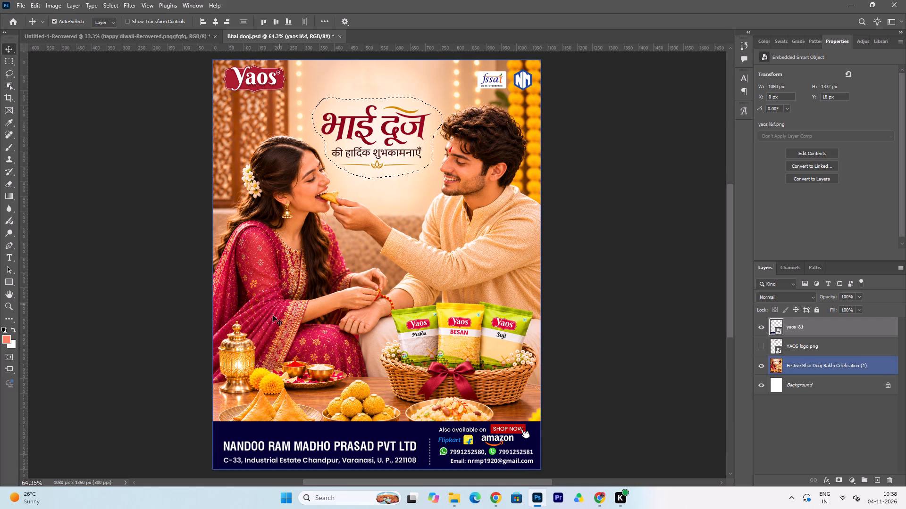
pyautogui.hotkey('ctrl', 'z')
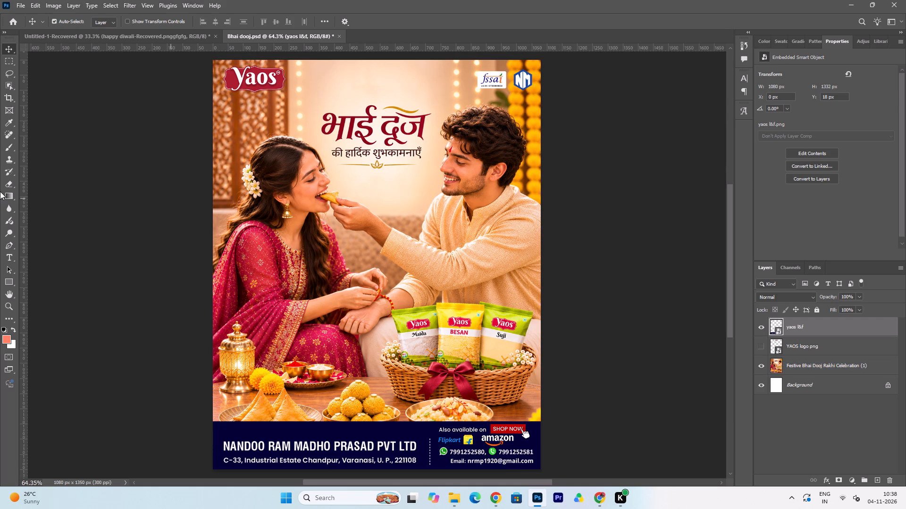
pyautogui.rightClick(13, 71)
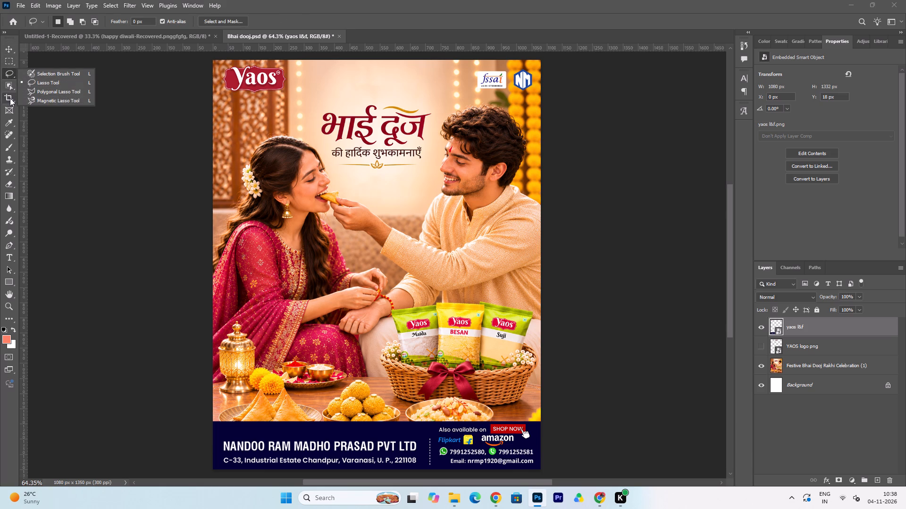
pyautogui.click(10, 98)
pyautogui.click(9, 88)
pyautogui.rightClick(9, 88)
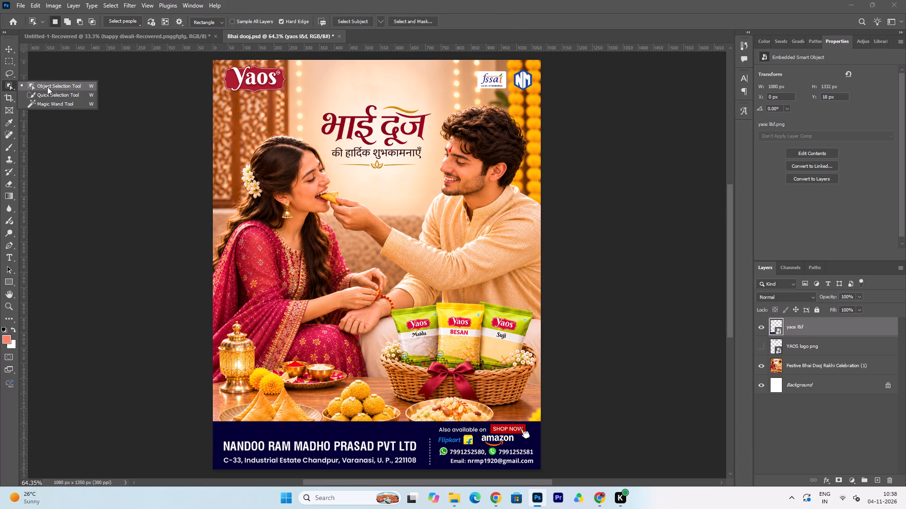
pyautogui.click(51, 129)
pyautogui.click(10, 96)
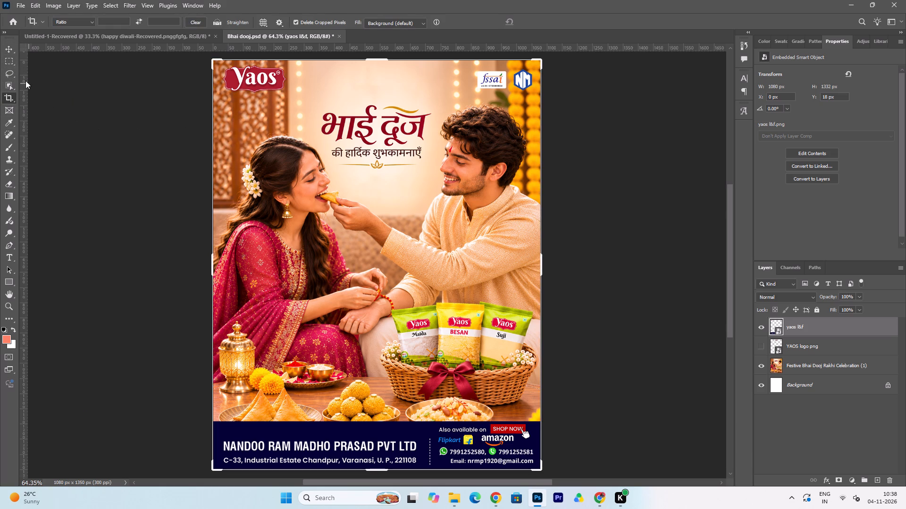
# Copy a rectangular area of about 389 x 296 px around the heading and greeting from the Festive Bhai Dooj image to a new layer.
pyautogui.rightClick(5, 59)
pyautogui.click(62, 61)
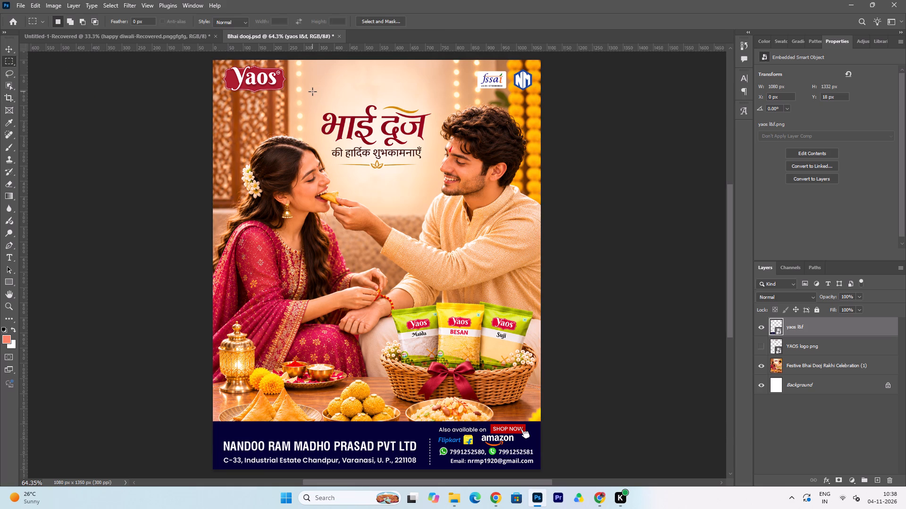
pyautogui.moveTo(318, 104); pyautogui.dragTo(426, 118)
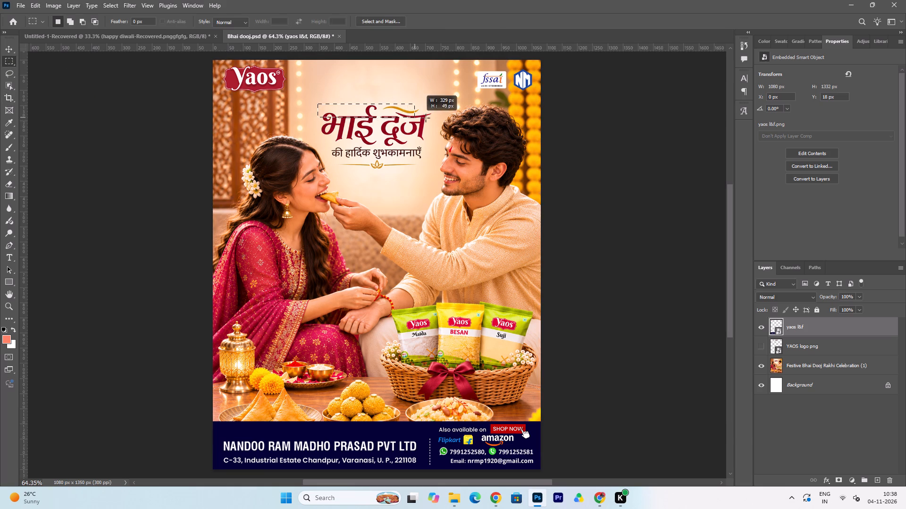
pyautogui.moveTo(426, 118); pyautogui.dragTo(433, 188)
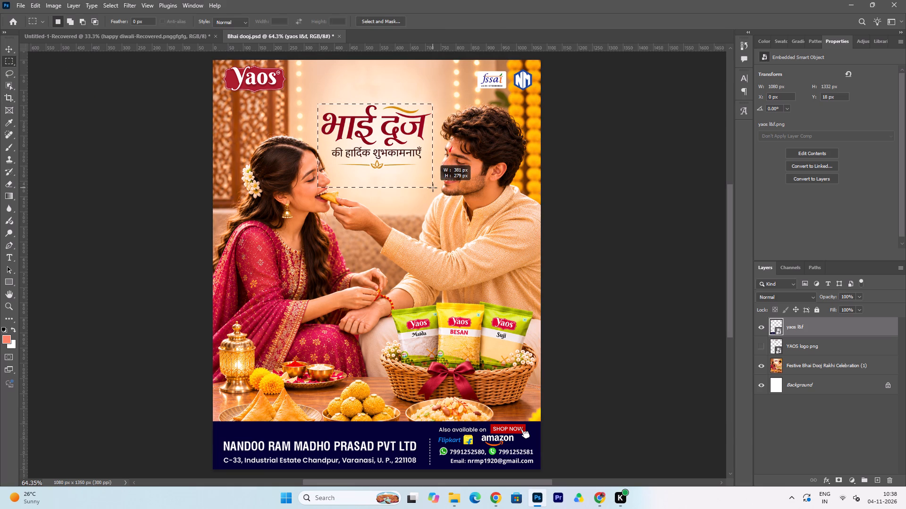
pyautogui.moveTo(433, 188); pyautogui.dragTo(435, 193)
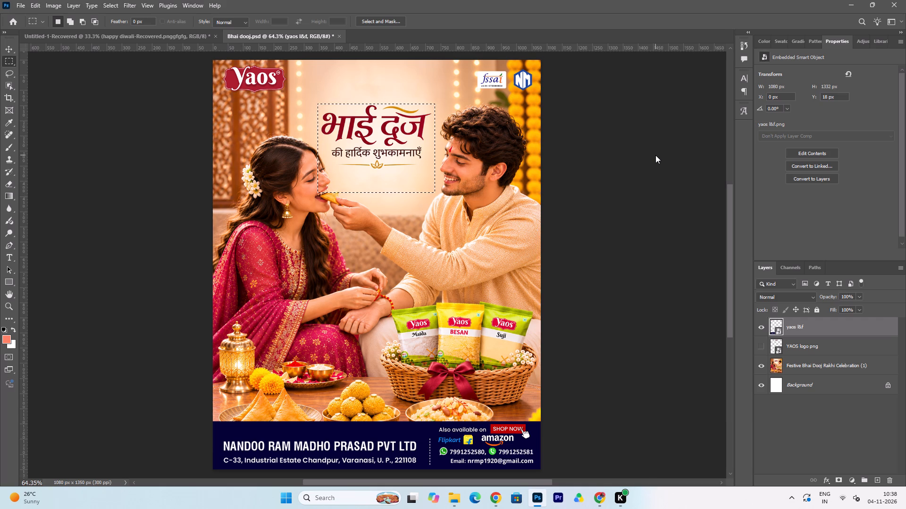
pyautogui.hotkey('ctrl', 'j')
pyautogui.click(452, 186)
pyautogui.click(841, 363)
pyautogui.hotkey('ctrl', 'j')
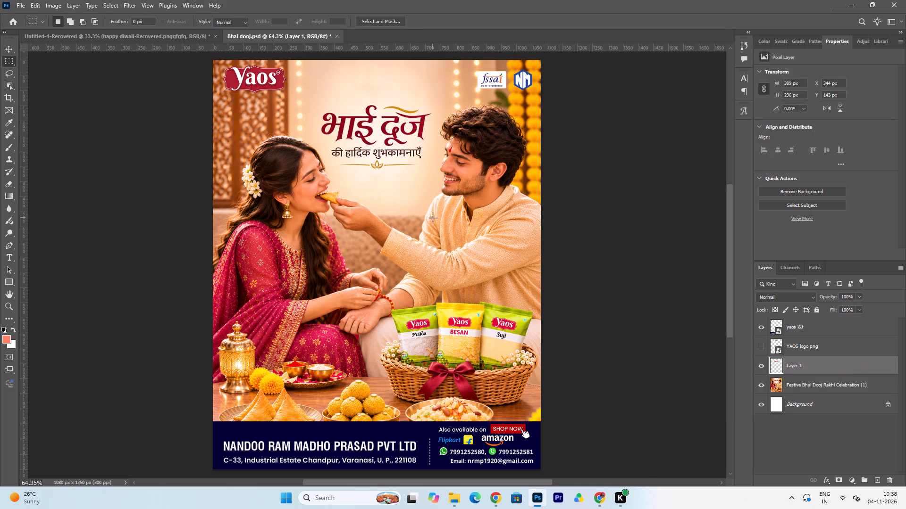
# Move the copied heading layer straight up to Y 79 px.
pyautogui.click(12, 48)
pyautogui.click(373, 137)
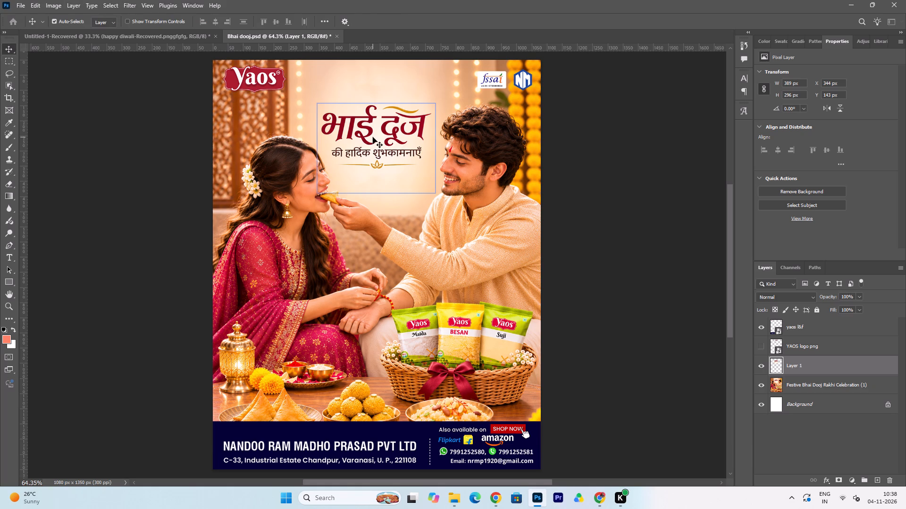
pyautogui.press('Up')
pyautogui.press('Up')
pyautogui.press('Up')
pyautogui.press('Up')
pyautogui.press('Up')
pyautogui.press('Up')
pyautogui.press('Up')
pyautogui.press('Up')
pyautogui.press('Up')
pyautogui.press('Up')
pyautogui.press('Up')
pyautogui.press('Up')
pyautogui.press('Up')
pyautogui.press('Up')
pyautogui.press('Up')
pyautogui.press('Up')
pyautogui.press('Up')
pyautogui.press('Up')
pyautogui.press('Up')
pyautogui.press('Up')
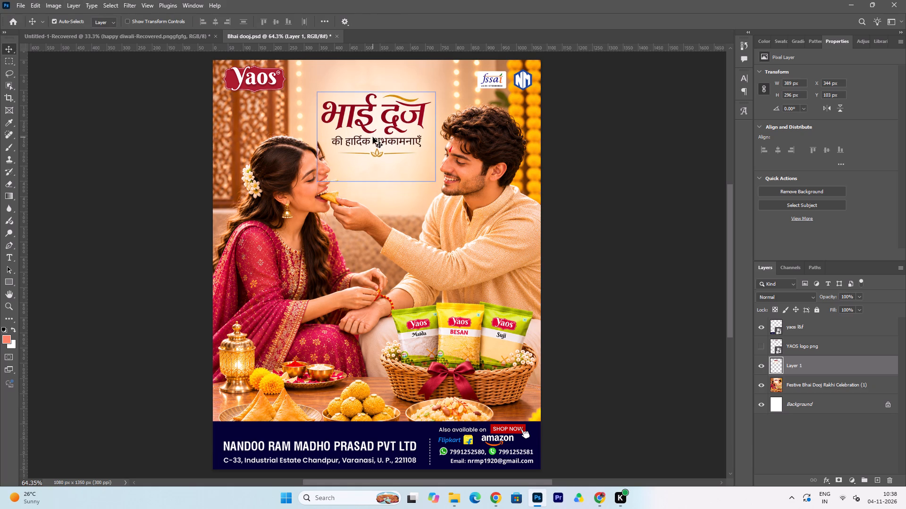
pyautogui.press('Up')
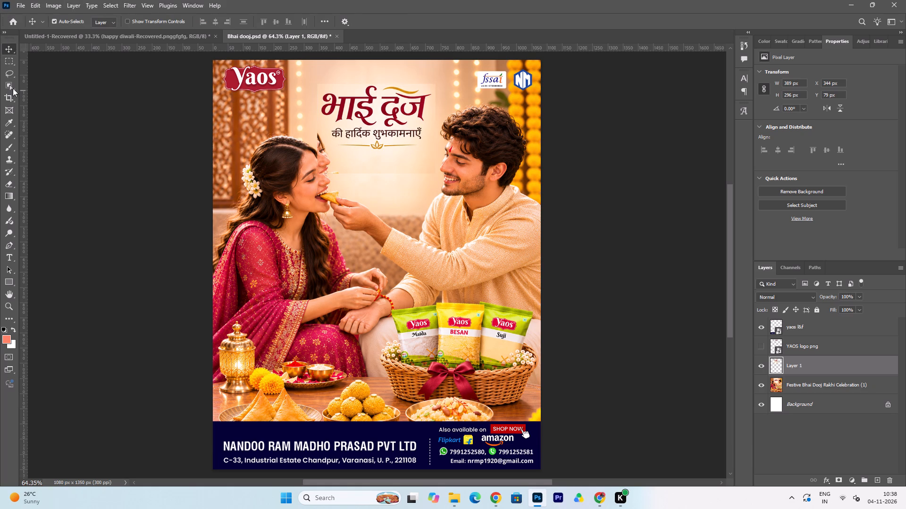
# Undo the heading layer's move, its layer copy and the rectangular selection.
pyautogui.hotkey('ctrl', 'z')
pyautogui.hotkey('ctrl', 'z')
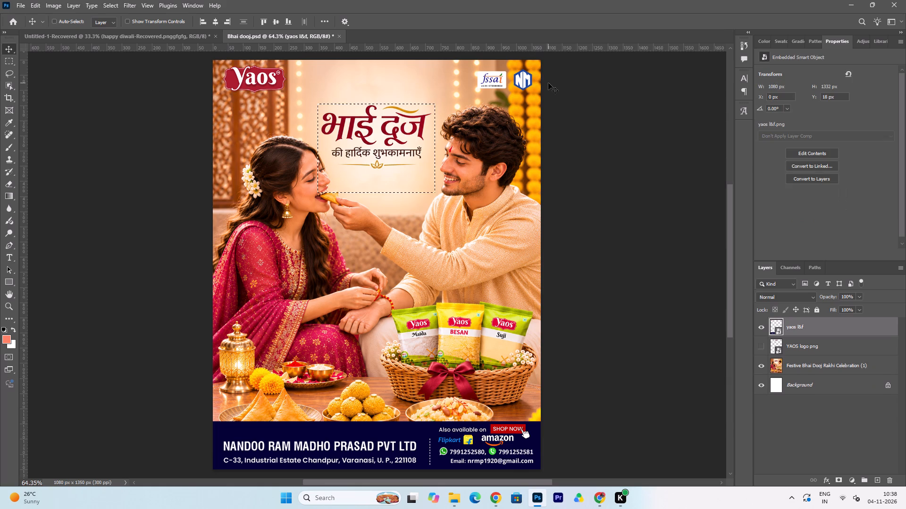
pyautogui.hotkey('ctrl', 'z')
# Copy a rectangular area of about 419 x 416 px around the heading from the Festive Bhai Dooj image to a new layer.
pyautogui.click(10, 58)
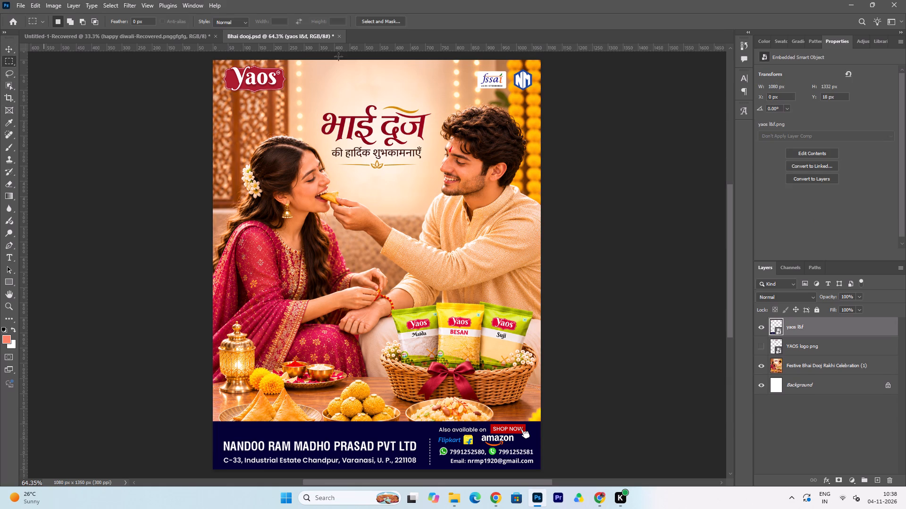
pyautogui.moveTo(312, 82); pyautogui.dragTo(377, 99)
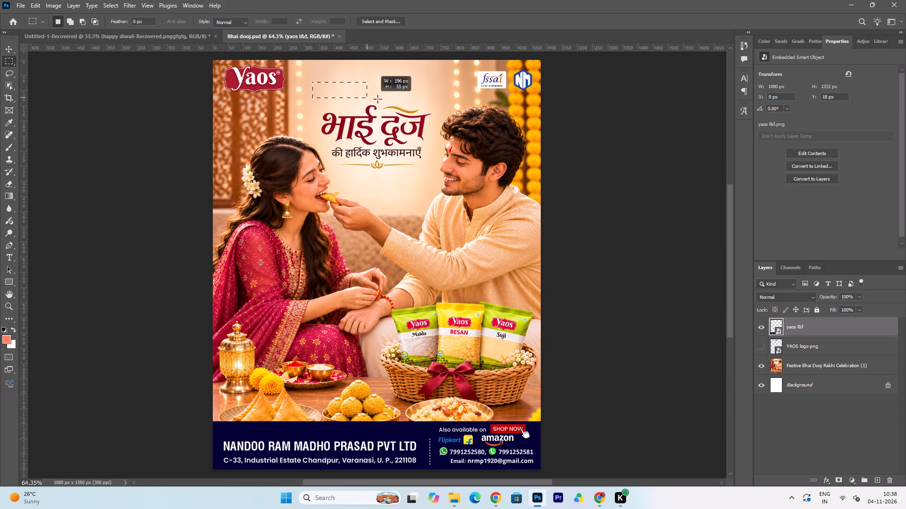
pyautogui.moveTo(377, 99); pyautogui.dragTo(439, 207)
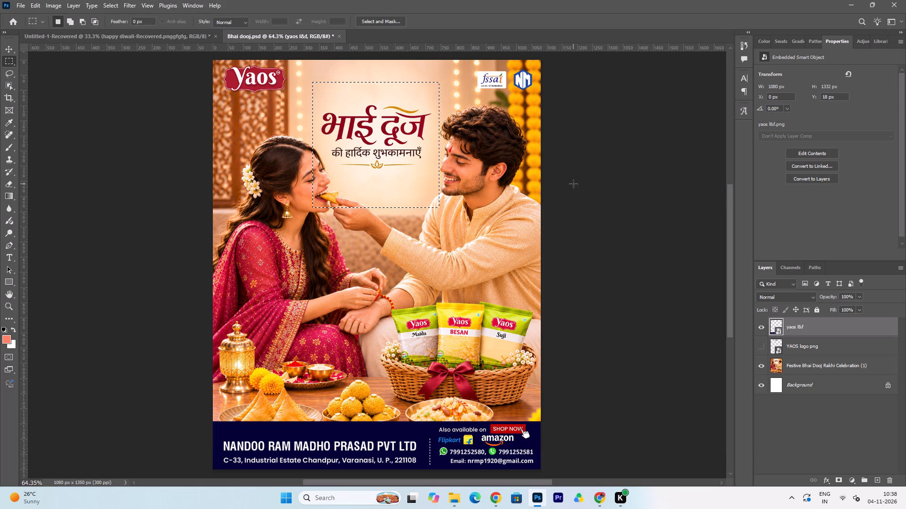
pyautogui.hotkey('ctrl', 'j')
pyautogui.click(436, 185)
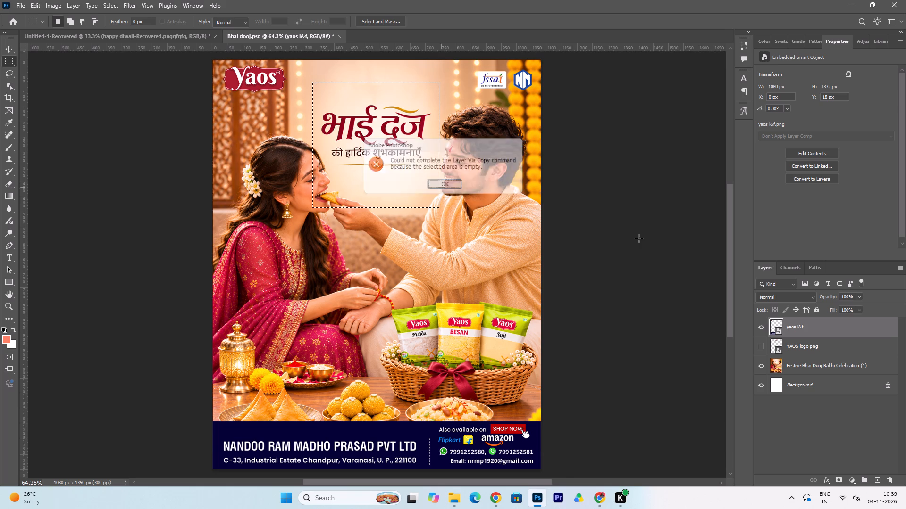
pyautogui.click(857, 370)
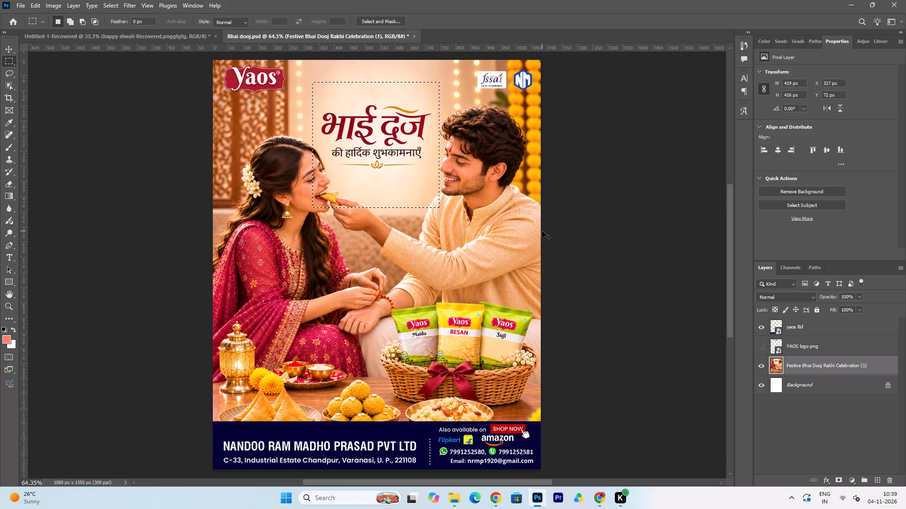
pyautogui.hotkey('ctrl', 'j')
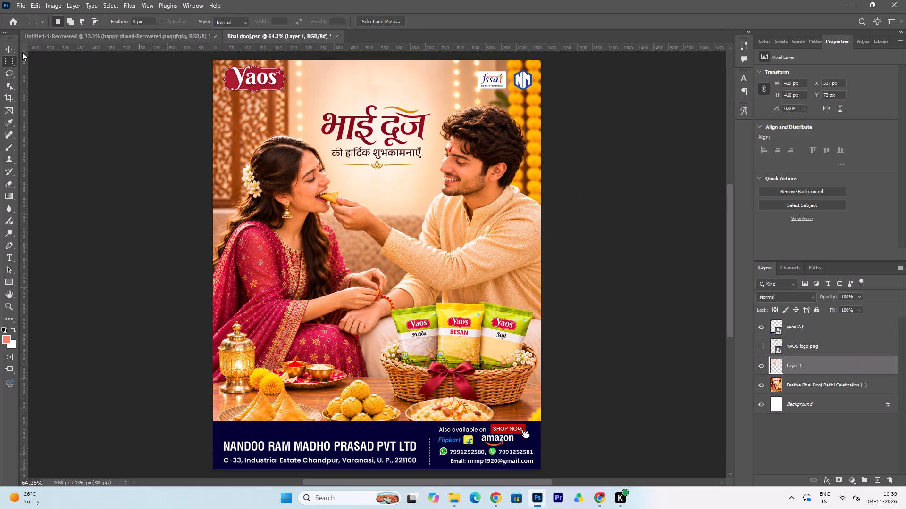
# Move the copied heading layer straight up to Y 14 px.
pyautogui.click(4, 48)
pyautogui.click(377, 127)
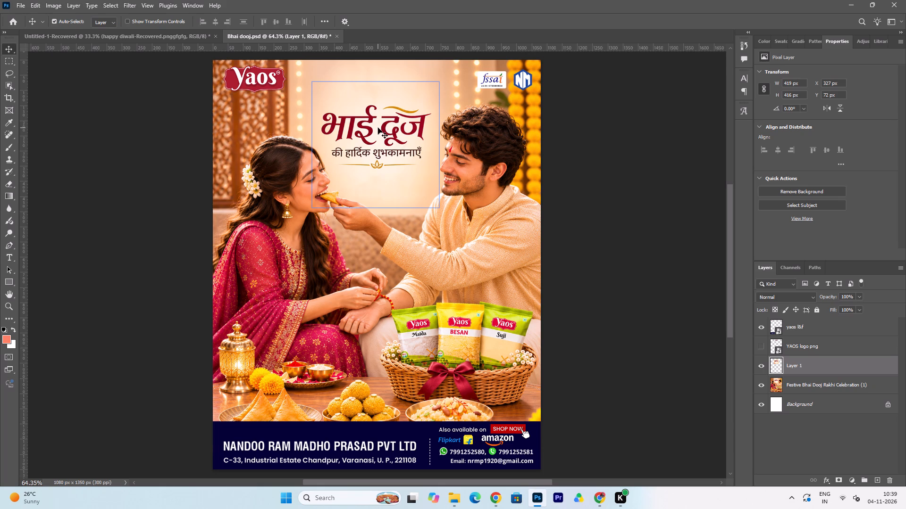
pyautogui.press('Up')
pyautogui.press('Up')
pyautogui.press('Up')
pyautogui.press('Up')
pyautogui.press('Up')
pyautogui.press('Up')
pyautogui.press('Up')
pyautogui.press('Up')
pyautogui.press('Up')
pyautogui.press('Up')
pyautogui.press('Up')
pyautogui.press('Up')
pyautogui.press('Up')
pyautogui.press('Up')
pyautogui.press('Up')
pyautogui.press('Up')
pyautogui.press('Up')
pyautogui.press('Up')
pyautogui.press('Up')
pyautogui.press('Up')
pyautogui.press('Up')
pyautogui.press('Up')
pyautogui.press('Up')
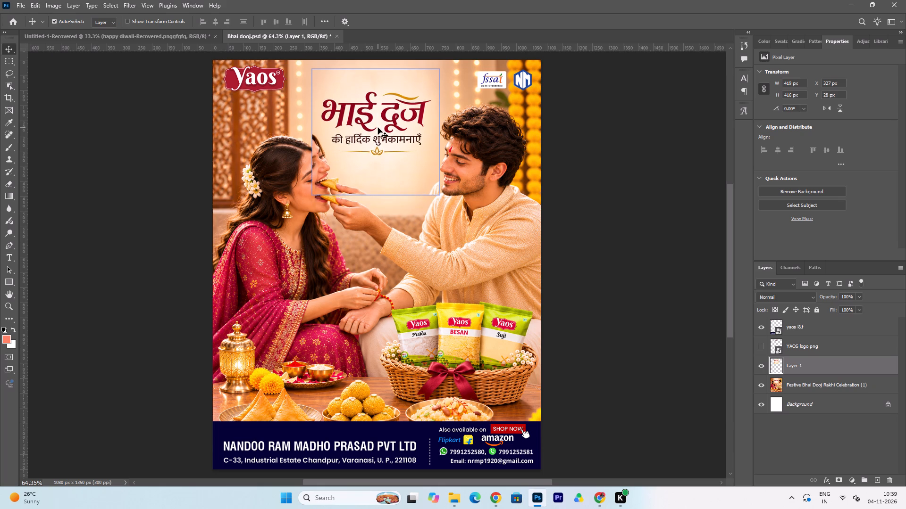
pyautogui.press('Up')
pyautogui.press('Up')
pyautogui.press('Up')
pyautogui.press('Up')
pyautogui.press('Up')
pyautogui.press('Up')
pyautogui.press('Up')
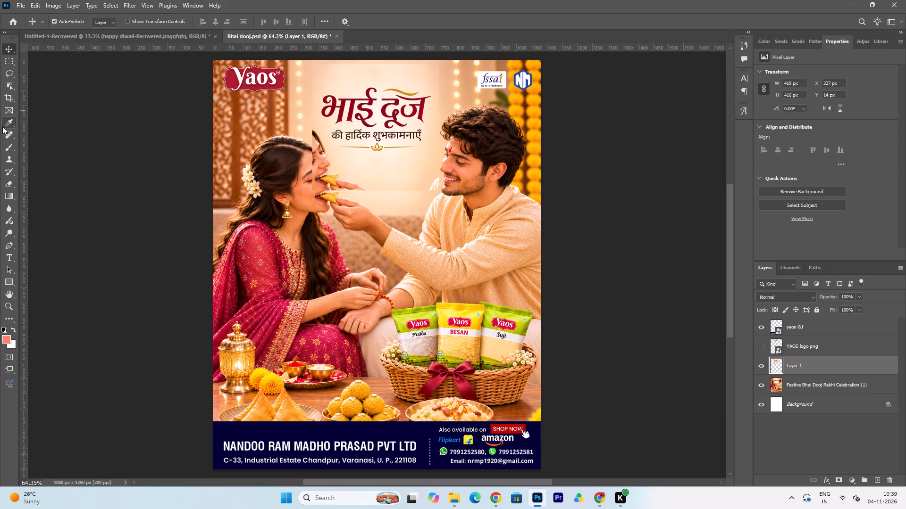
# Erase the copied layer's upper-left edge above the heading with a soft 90 px Eraser, undoing the last stroke.
pyautogui.click(8, 183)
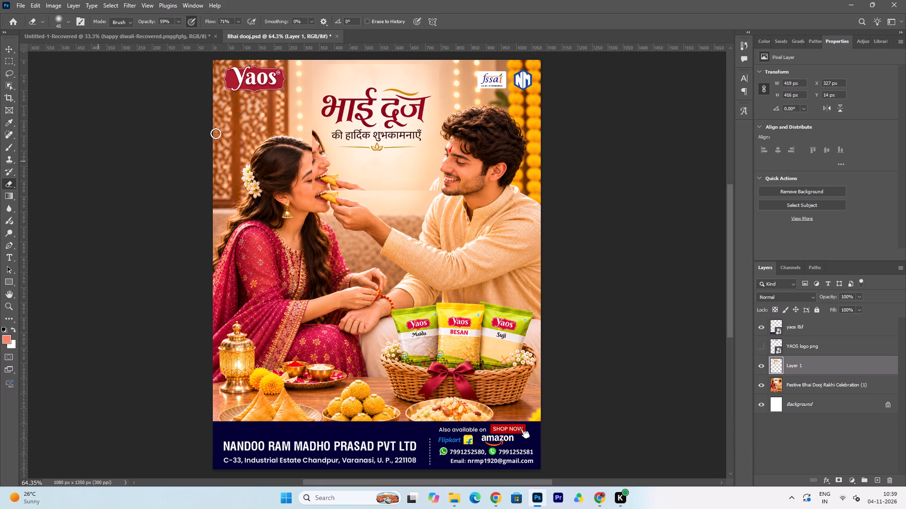
pyautogui.scroll(4, 424, 83)
pyautogui.keyDown('alt'); pyautogui.scroll(2, 358, 102); pyautogui.keyUp('alt')
pyautogui.scroll(3, 358, 102)
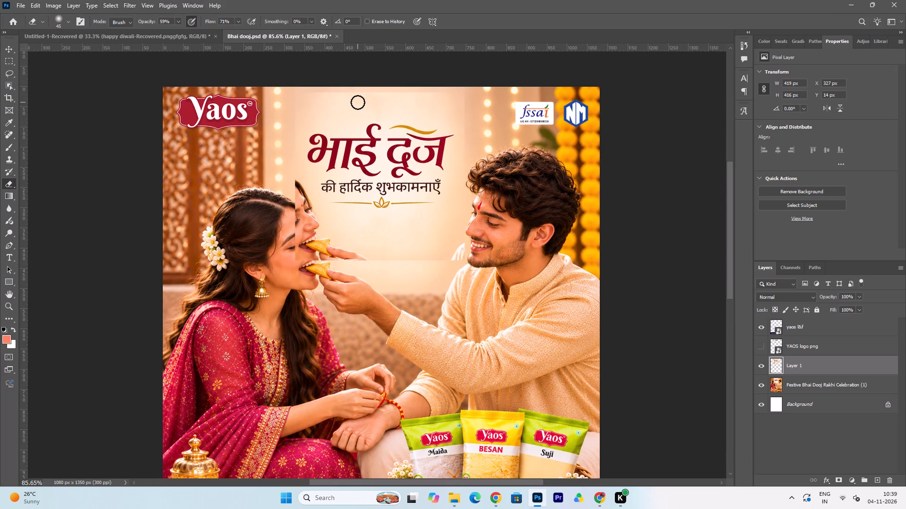
pyautogui.press(']')
pyautogui.press(']')
pyautogui.press(']')
pyautogui.press(']')
pyautogui.press(']')
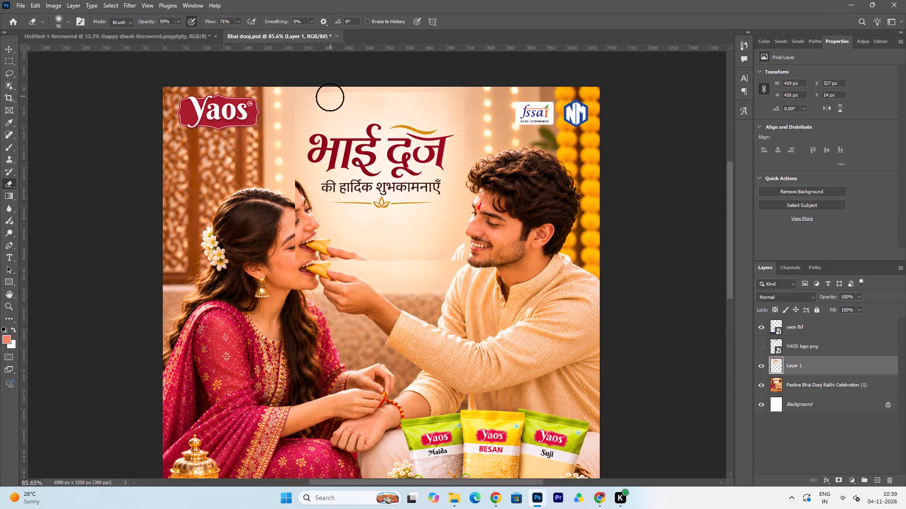
pyautogui.click(307, 93)
pyautogui.tripleClick(326, 94)
pyautogui.moveTo(334, 94); pyautogui.dragTo(341, 93)
pyautogui.doubleClick(342, 92)
pyautogui.tripleClick(345, 87)
pyautogui.click(346, 87)
pyautogui.moveTo(343, 87); pyautogui.dragTo(338, 87)
pyautogui.moveTo(326, 89); pyautogui.dragTo(319, 91)
pyautogui.moveTo(311, 93); pyautogui.dragTo(307, 96)
pyautogui.click(302, 99)
pyautogui.click(298, 101)
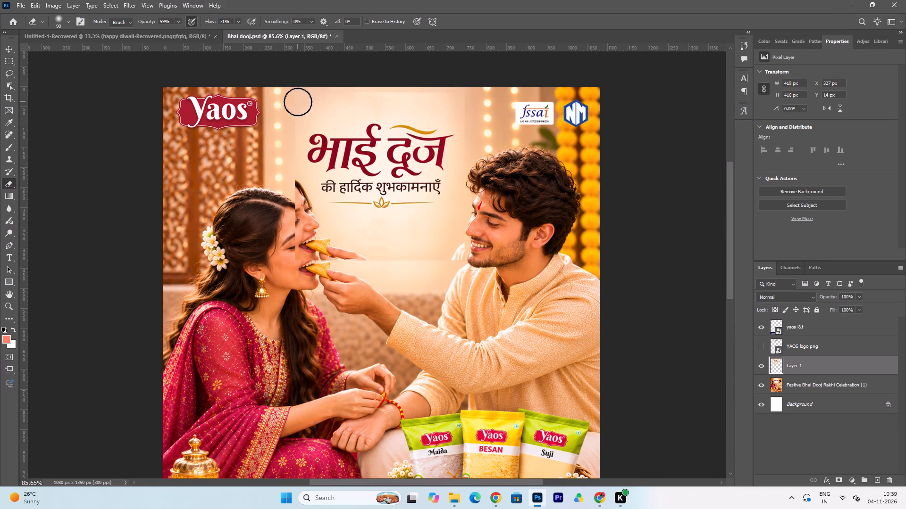
pyautogui.click(296, 106)
pyautogui.click(286, 120)
pyautogui.moveTo(287, 121); pyautogui.dragTo(287, 126)
pyautogui.moveTo(289, 135); pyautogui.dragTo(303, 146)
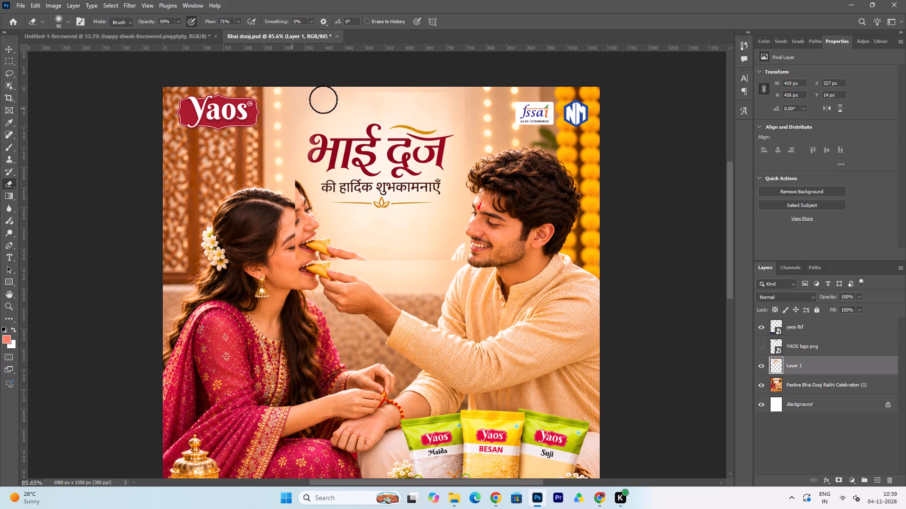
pyautogui.hotkey('ctrl', 'z')
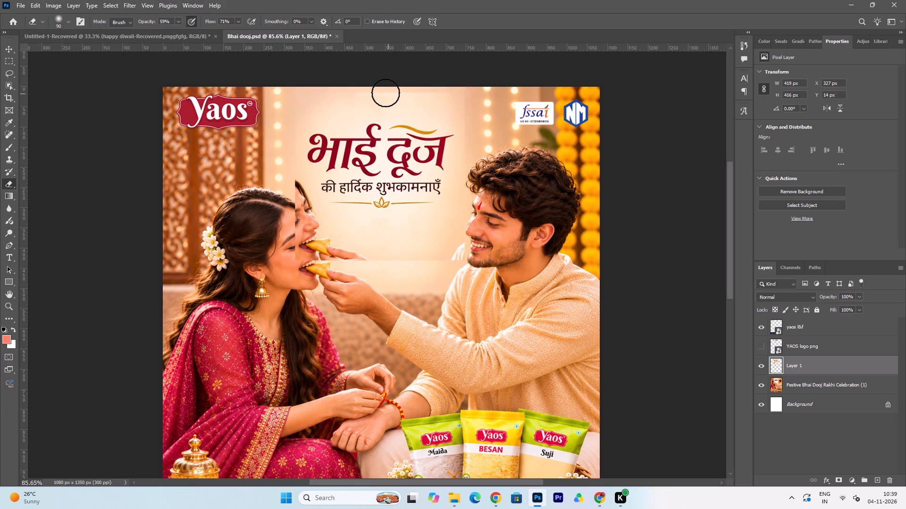
# Erase the middle of the copied layer's top edge above the heading with the 90 px Eraser.
pyautogui.tripleClick(386, 93)
pyautogui.moveTo(386, 93); pyautogui.dragTo(377, 93)
pyautogui.tripleClick(377, 93)
pyautogui.click(369, 93)
pyautogui.doubleClick(364, 93)
pyautogui.doubleClick(350, 92)
pyautogui.click(407, 96)
pyautogui.doubleClick(403, 95)
pyautogui.click(414, 93)
# Enlarge the Eraser to 150 px and soften the right part of the copied layer's top edge.
pyautogui.press(']')
pyautogui.press(']')
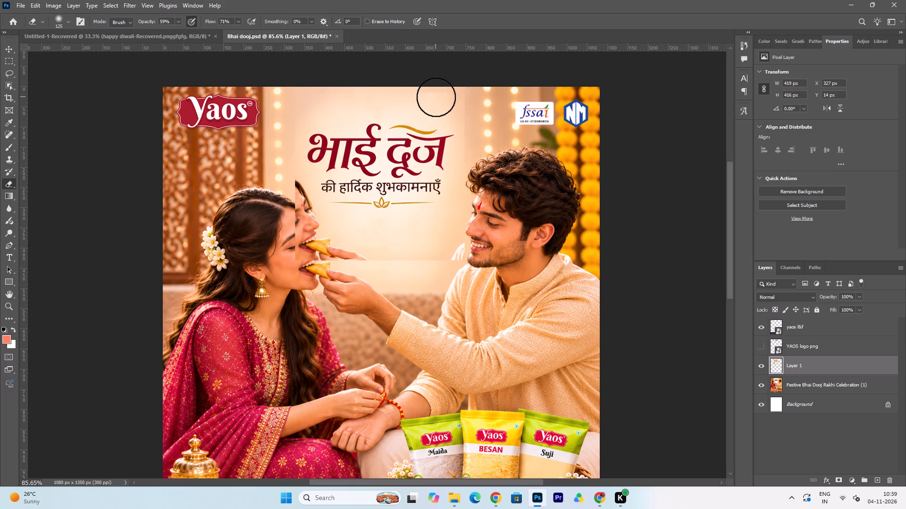
pyautogui.press(']')
pyautogui.doubleClick(433, 97)
pyautogui.click(444, 94)
pyautogui.click(446, 95)
pyautogui.click(457, 100)
pyautogui.click(467, 99)
pyautogui.doubleClick(470, 99)
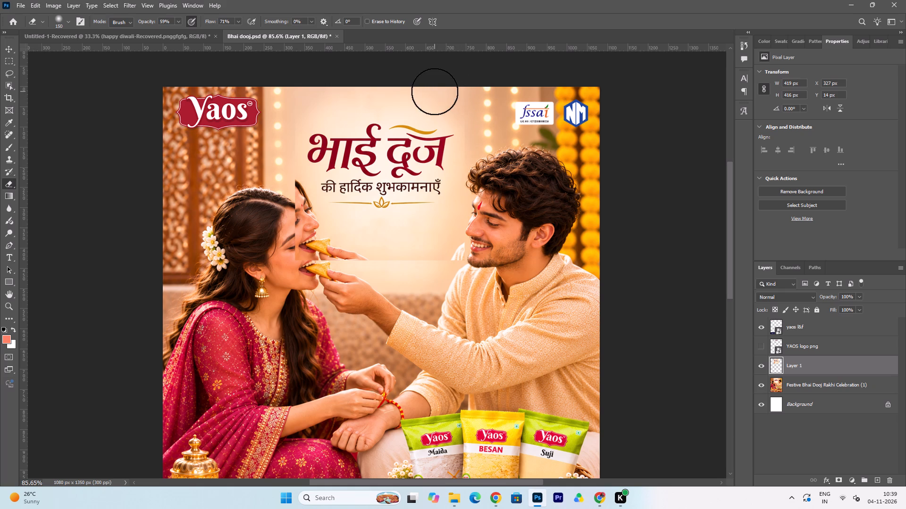
pyautogui.click(435, 91)
pyautogui.click(416, 91)
pyautogui.click(411, 90)
pyautogui.moveTo(410, 90); pyautogui.dragTo(429, 89)
pyautogui.click(440, 94)
# Erase the remaining seam along the copied layer's top edge and upper-left corner with the 150 px Eraser.
pyautogui.click(358, 92)
pyautogui.moveTo(358, 92); pyautogui.dragTo(332, 106)
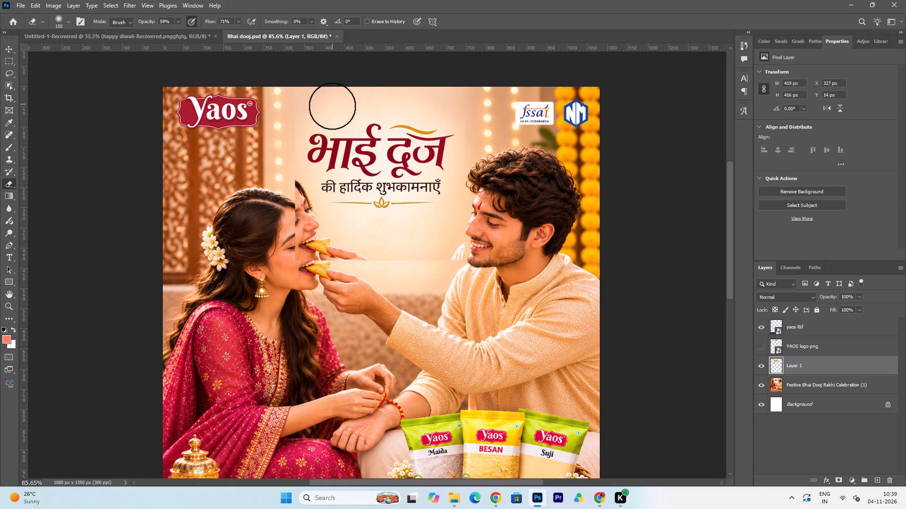
pyautogui.moveTo(332, 106); pyautogui.dragTo(332, 104)
pyautogui.click(338, 107)
pyautogui.moveTo(345, 106); pyautogui.dragTo(351, 101)
pyautogui.moveTo(357, 98); pyautogui.dragTo(367, 95)
pyautogui.click(378, 93)
pyautogui.click(393, 90)
pyautogui.click(308, 100)
pyautogui.moveTo(294, 108); pyautogui.dragTo(289, 112)
pyautogui.click(271, 117)
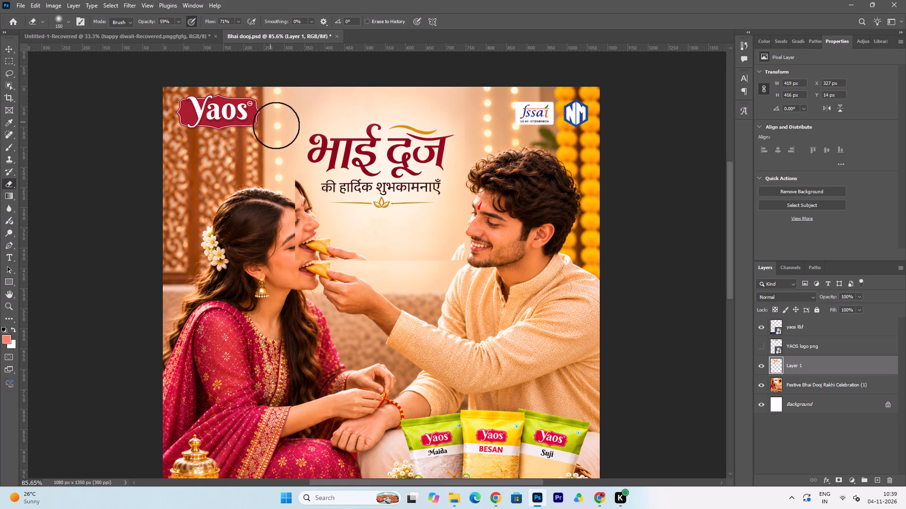
pyautogui.doubleClick(277, 127)
pyautogui.moveTo(283, 119); pyautogui.dragTo(284, 114)
pyautogui.moveTo(284, 111); pyautogui.dragTo(288, 104)
pyautogui.doubleClick(289, 101)
pyautogui.click(285, 116)
pyautogui.moveTo(285, 113); pyautogui.dragTo(290, 103)
pyautogui.click(290, 99)
pyautogui.click(294, 96)
pyautogui.click(290, 107)
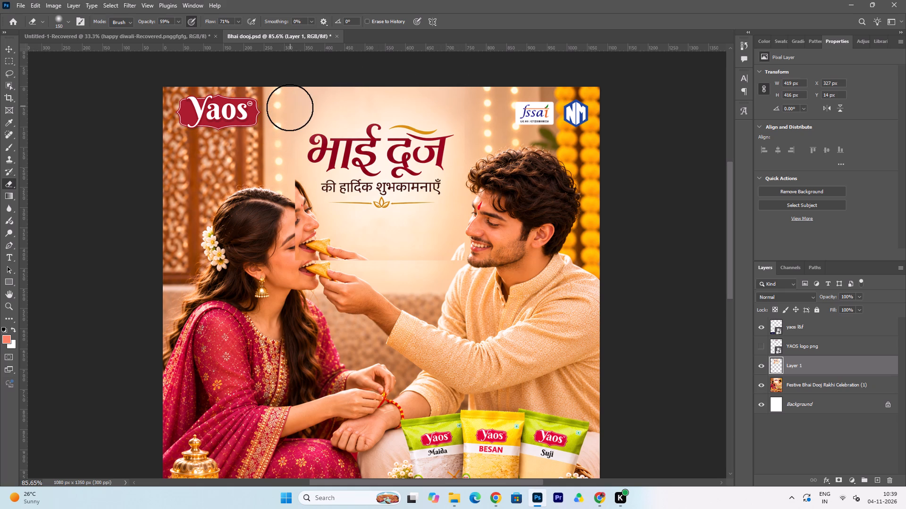
# Erase the woman's duplicated face and sweet on the copied layer with the 150 px Eraser, undoing the last two strokes.
pyautogui.scroll(-5, 290, 107)
pyautogui.click(303, 228)
pyautogui.click(302, 217)
pyautogui.click(302, 205)
pyautogui.click(303, 200)
pyautogui.moveTo(310, 203); pyautogui.dragTo(317, 207)
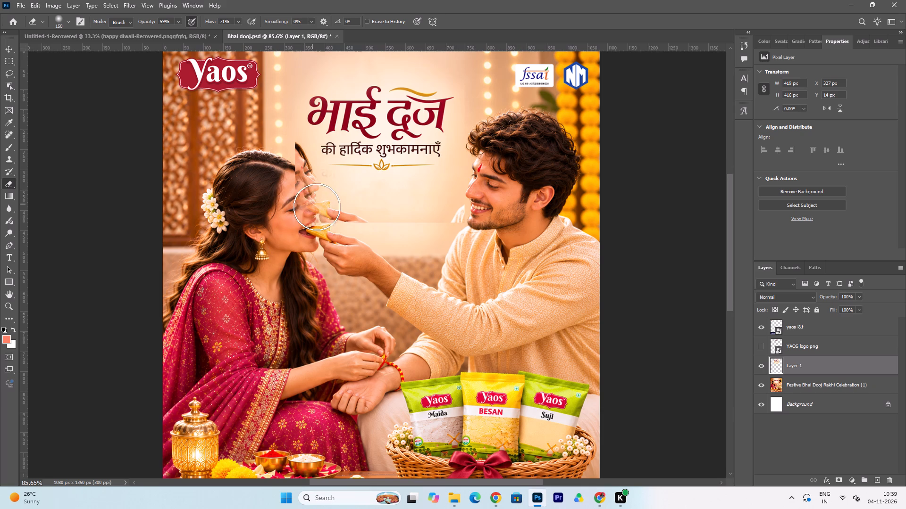
pyautogui.moveTo(317, 207); pyautogui.dragTo(318, 208)
pyautogui.doubleClick(323, 211)
pyautogui.click(327, 211)
pyautogui.moveTo(320, 207); pyautogui.dragTo(310, 203)
pyautogui.moveTo(305, 197); pyautogui.dragTo(304, 192)
pyautogui.click(302, 189)
pyautogui.click(303, 185)
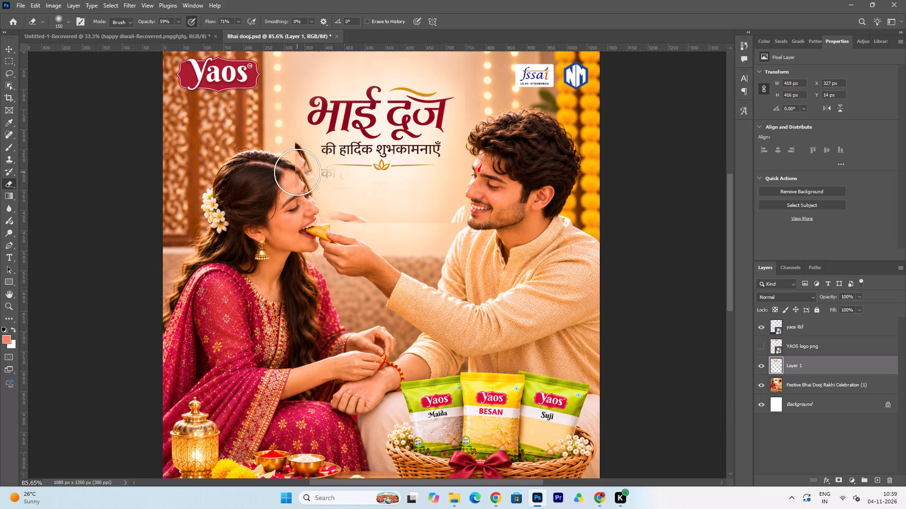
pyautogui.click(297, 171)
pyautogui.click(295, 168)
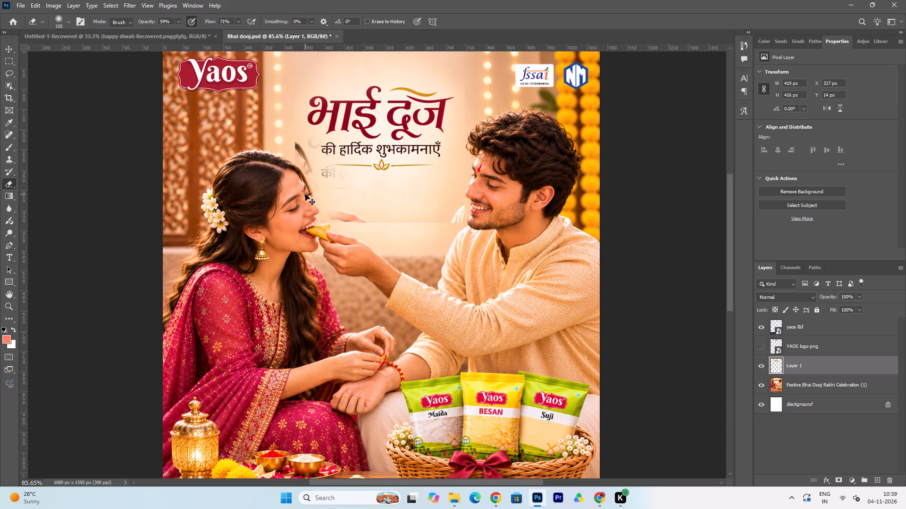
pyautogui.hotkey('ctrl', 'z')
pyautogui.hotkey('ctrl', 'z')
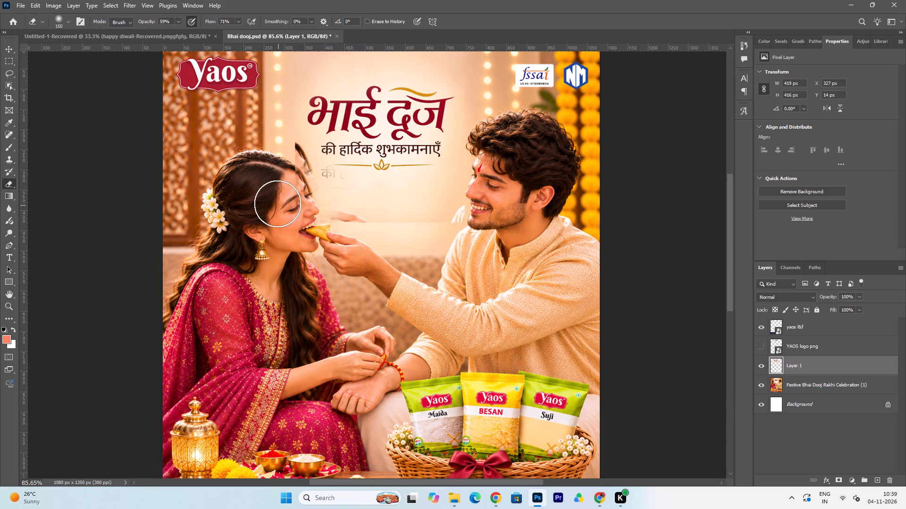
# Reduce the Eraser to 90 px and erase the duplicated forehead and hair above the woman's profile.
pyautogui.press('[')
pyautogui.press('[')
pyautogui.press('[')
pyautogui.click(297, 198)
pyautogui.click(298, 194)
pyautogui.click(299, 189)
pyautogui.click(297, 183)
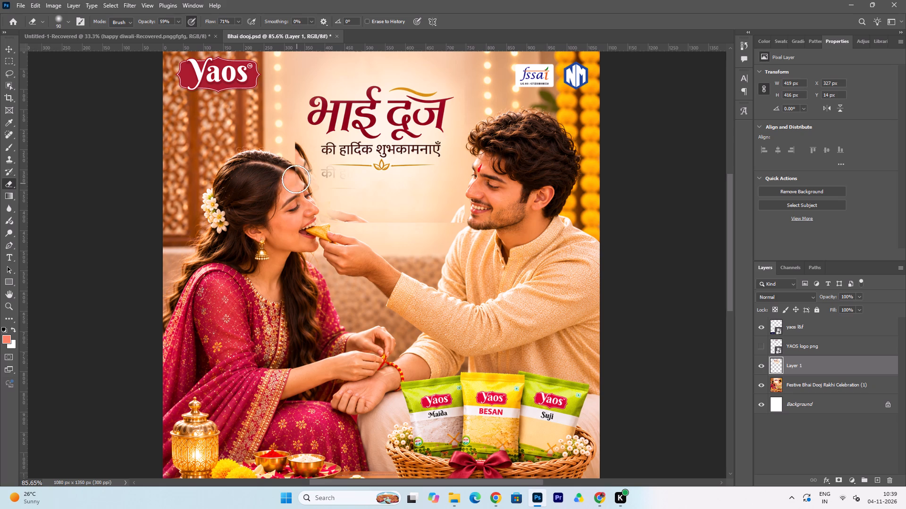
pyautogui.doubleClick(296, 179)
pyautogui.click(294, 172)
pyautogui.click(294, 166)
pyautogui.doubleClick(294, 162)
pyautogui.tripleClick(294, 155)
pyautogui.click(294, 154)
pyautogui.tripleClick(294, 151)
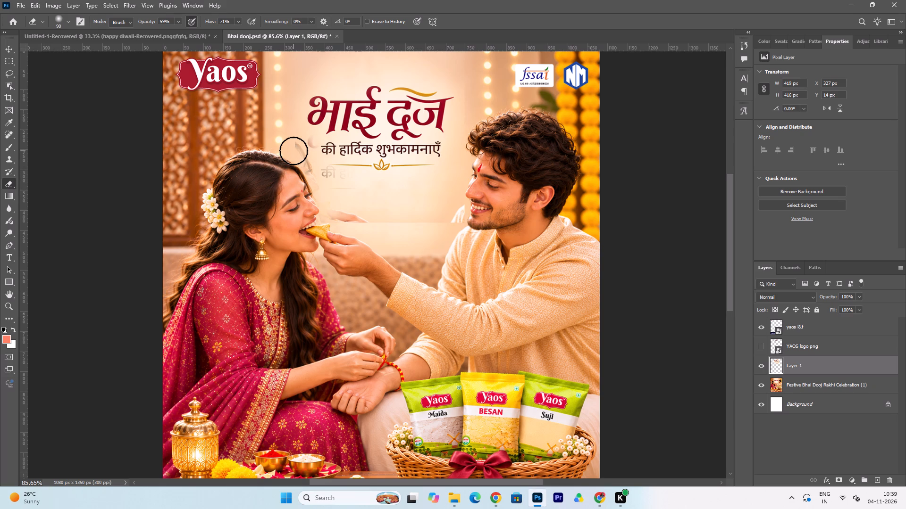
pyautogui.tripleClick(294, 151)
pyautogui.tripleClick(293, 152)
pyautogui.doubleClick(295, 168)
pyautogui.tripleClick(300, 171)
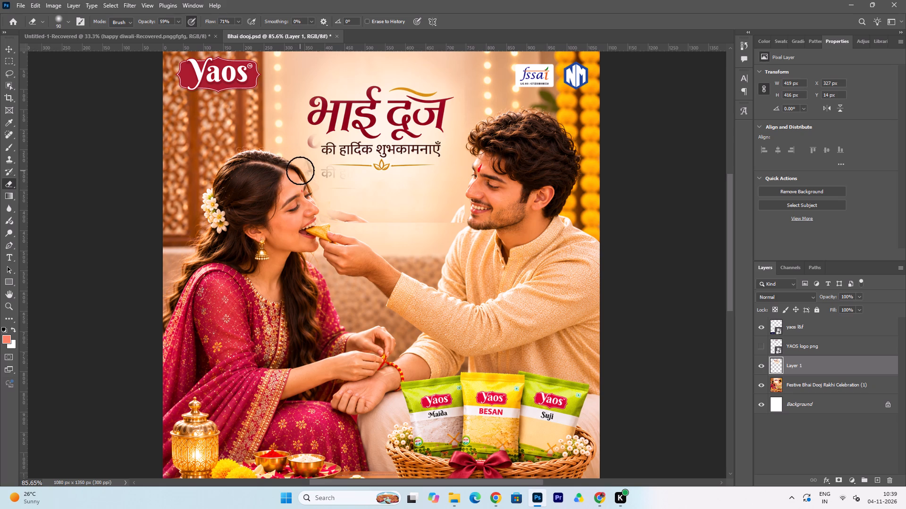
pyautogui.doubleClick(301, 172)
pyautogui.doubleClick(304, 171)
# Reduce the Eraser to 70 px and erase the remaining duplicated hair and forehead along the woman's profile on Layer 1.
pyautogui.press('[')
pyautogui.press('[')
pyautogui.click(302, 172)
pyautogui.moveTo(308, 181); pyautogui.dragTo(313, 187)
pyautogui.tripleClick(313, 187)
pyautogui.moveTo(319, 188); pyautogui.dragTo(308, 169)
pyautogui.doubleClick(307, 166)
pyautogui.click(306, 161)
pyautogui.doubleClick(303, 161)
pyautogui.doubleClick(300, 156)
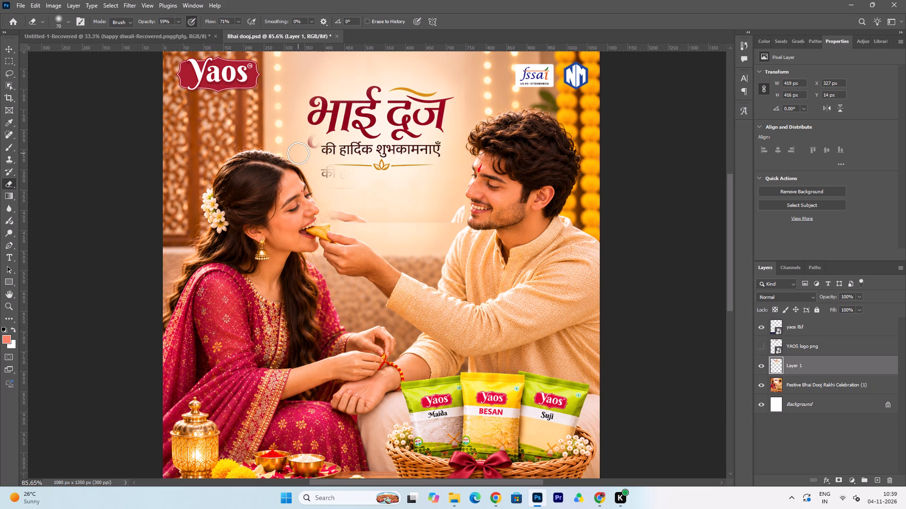
pyautogui.click(294, 148)
pyautogui.click(301, 164)
pyautogui.moveTo(301, 172); pyautogui.dragTo(305, 177)
pyautogui.click(309, 183)
# Erase the duplicated fingers above the sweet on Layer 1, enlarging the Eraser to 100 px.
pyautogui.moveTo(317, 194); pyautogui.dragTo(330, 214)
pyautogui.moveTo(331, 216); pyautogui.dragTo(336, 222)
pyautogui.doubleClick(331, 220)
pyautogui.moveTo(335, 219); pyautogui.dragTo(336, 218)
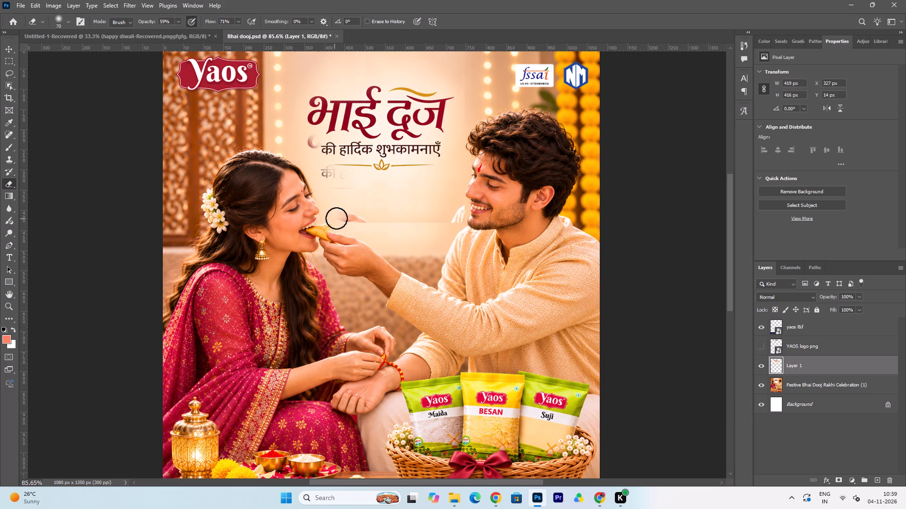
pyautogui.moveTo(336, 218); pyautogui.dragTo(340, 218)
pyautogui.click(341, 218)
pyautogui.press(']')
pyautogui.press(']')
pyautogui.press(']')
pyautogui.click(358, 222)
pyautogui.tripleClick(347, 217)
pyautogui.click(346, 216)
pyautogui.click(336, 214)
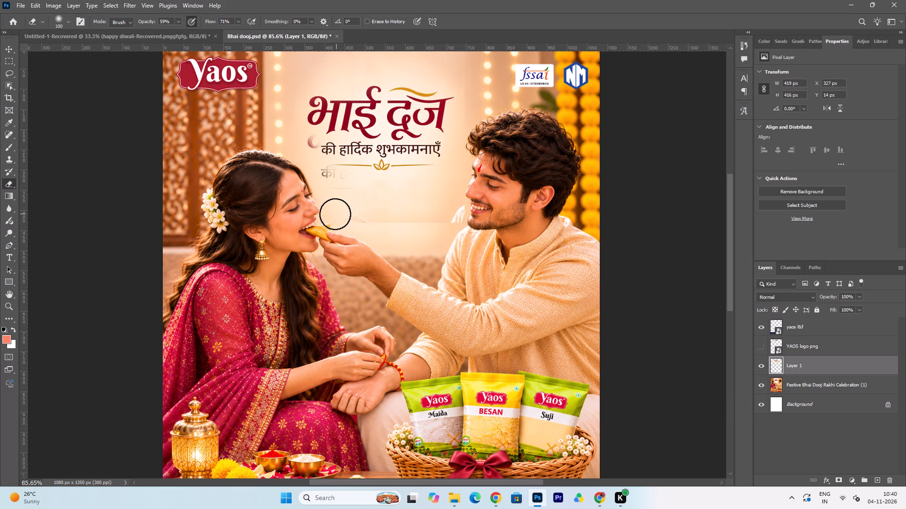
# Erase the leftover traces and seam around the woman's nose, the sweet and the feeding hand with the 100 px Eraser.
pyautogui.moveTo(335, 214); pyautogui.dragTo(329, 217)
pyautogui.tripleClick(327, 219)
pyautogui.click(326, 219)
pyautogui.moveTo(326, 213); pyautogui.dragTo(321, 212)
pyautogui.doubleClick(312, 202)
pyautogui.click(310, 194)
pyautogui.moveTo(310, 194); pyautogui.dragTo(336, 231)
pyautogui.moveTo(337, 231); pyautogui.dragTo(345, 230)
pyautogui.click(349, 225)
pyautogui.click(351, 221)
pyautogui.moveTo(354, 219); pyautogui.dragTo(362, 218)
pyautogui.doubleClick(363, 215)
pyautogui.click(369, 213)
pyautogui.doubleClick(369, 216)
pyautogui.moveTo(366, 217); pyautogui.dragTo(358, 222)
pyautogui.click(358, 222)
# Erase the copied layer's lower seam toward the man and the duplicated patch in front of his mouth and chin.
pyautogui.click(403, 230)
pyautogui.moveTo(402, 230); pyautogui.dragTo(409, 230)
pyautogui.click(457, 228)
pyautogui.click(459, 222)
pyautogui.click(463, 215)
pyautogui.doubleClick(464, 212)
pyautogui.doubleClick(457, 214)
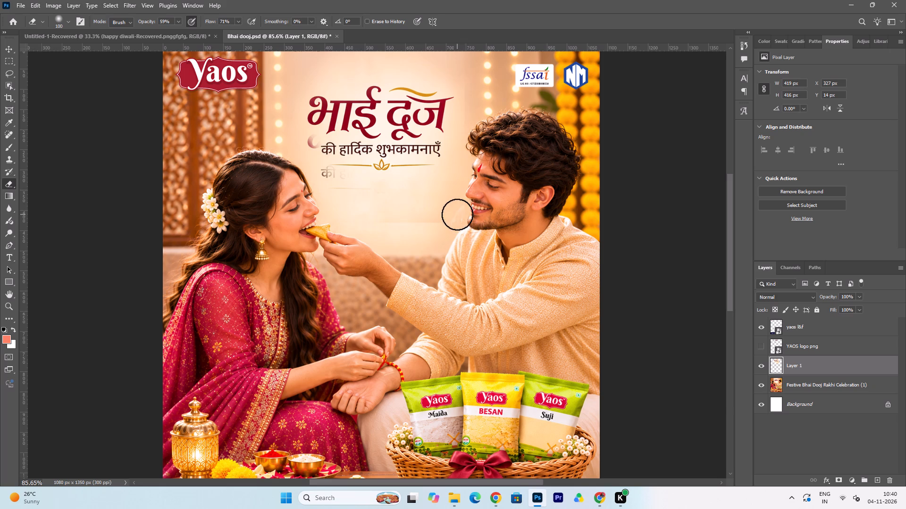
pyautogui.click(460, 213)
pyautogui.click(463, 208)
pyautogui.click(463, 203)
pyautogui.moveTo(463, 202); pyautogui.dragTo(450, 218)
pyautogui.tripleClick(445, 222)
pyautogui.press('Return')
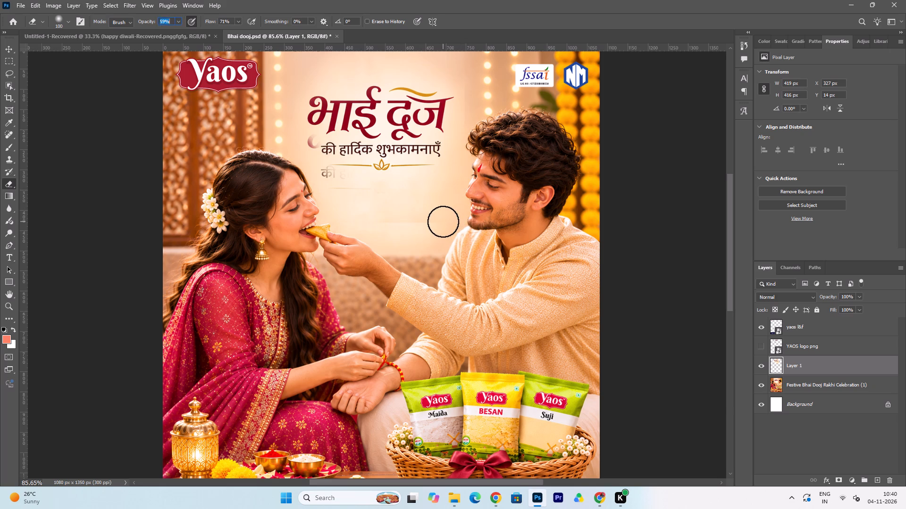
pyautogui.press('Return')
# Enlarge the Eraser to 175 px and soften the copied layer's lower edge between the two faces.
pyautogui.press(']')
pyautogui.press(']')
pyautogui.press(']')
pyautogui.doubleClick(433, 223)
pyautogui.moveTo(428, 224); pyautogui.dragTo(424, 226)
pyautogui.doubleClick(417, 225)
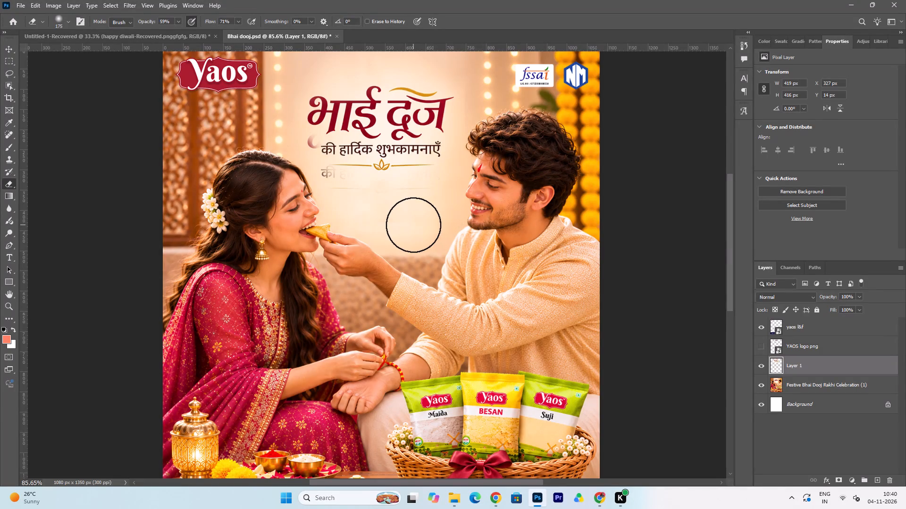
pyautogui.click(413, 225)
pyautogui.click(410, 225)
pyautogui.click(402, 225)
pyautogui.click(399, 225)
pyautogui.doubleClick(380, 227)
pyautogui.moveTo(380, 227); pyautogui.dragTo(403, 224)
pyautogui.click(419, 221)
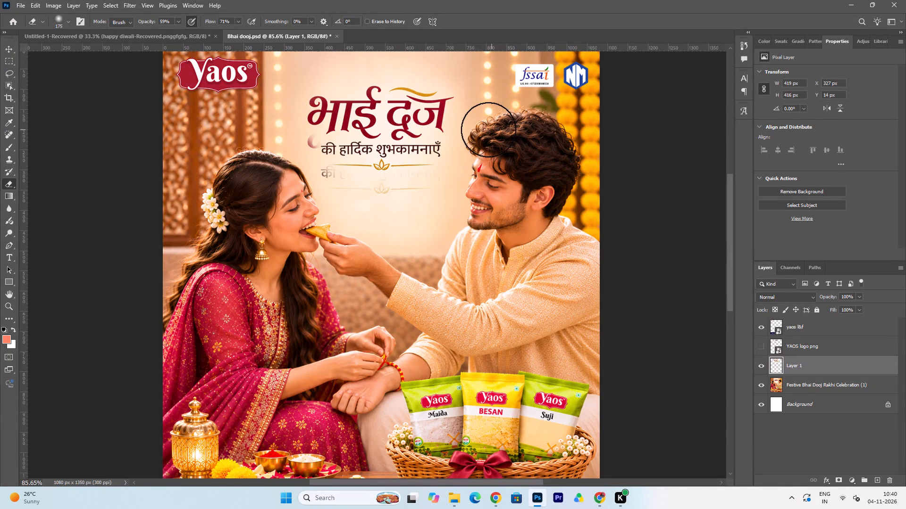
# Erase the copied layer's edge beside the man's hair, undoing the last 175 px dab and continuing with a 90 px Eraser.
pyautogui.doubleClick(488, 123)
pyautogui.click(487, 119)
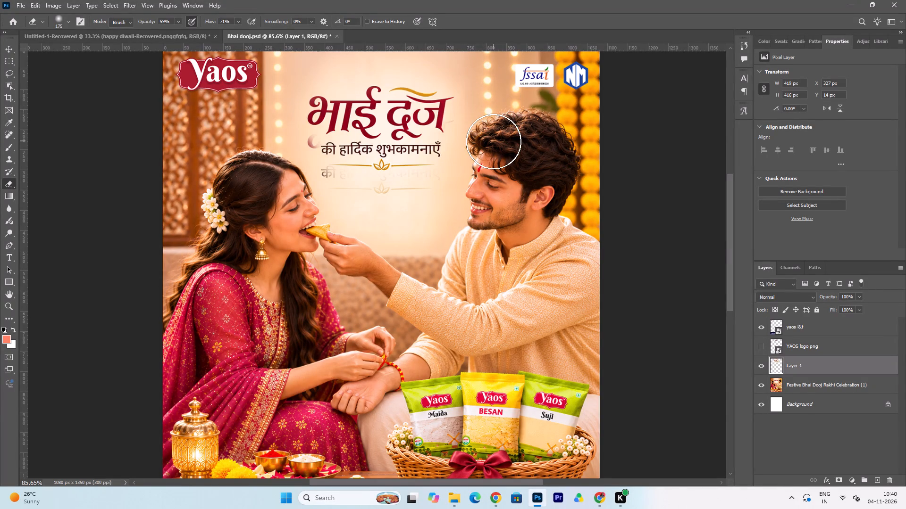
pyautogui.hotkey('ctrl', 'z')
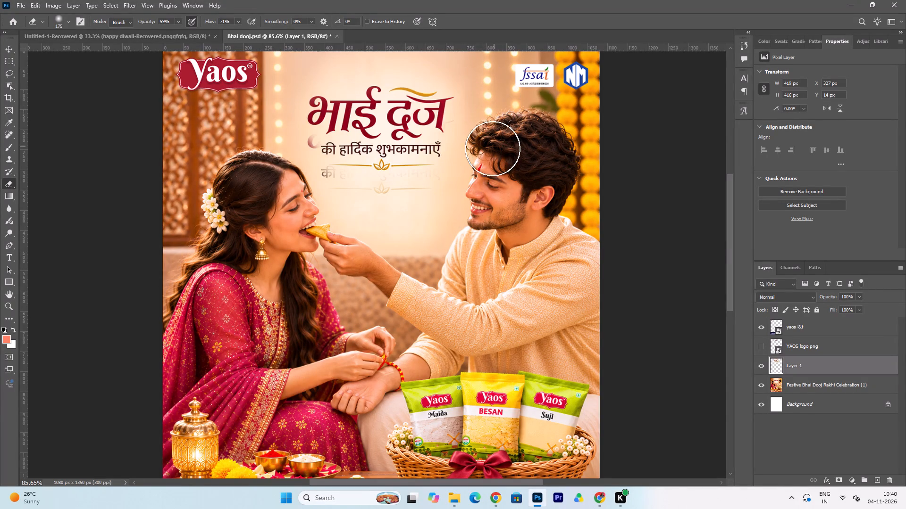
pyautogui.press('[')
pyautogui.press('[')
pyautogui.press('[')
pyautogui.press('[')
pyautogui.click(468, 127)
pyautogui.moveTo(468, 122); pyautogui.dragTo(471, 116)
pyautogui.click(472, 112)
pyautogui.click(473, 108)
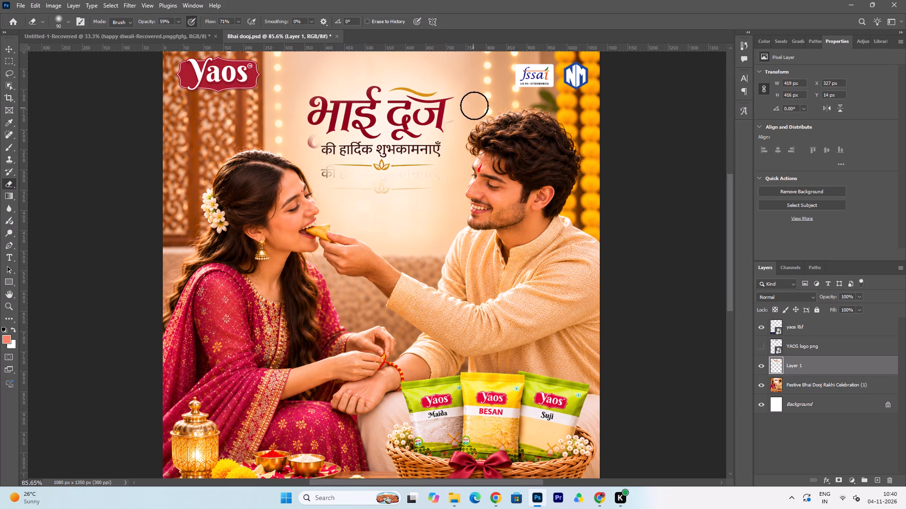
pyautogui.click(475, 105)
# Erase the copied layer's right edge between the heading and the string lights with the 90 px Eraser.
pyautogui.scroll(7, 475, 105)
pyautogui.click(474, 125)
pyautogui.moveTo(472, 122); pyautogui.dragTo(472, 114)
pyautogui.click(471, 107)
pyautogui.moveTo(471, 107); pyautogui.dragTo(470, 122)
pyautogui.click(468, 128)
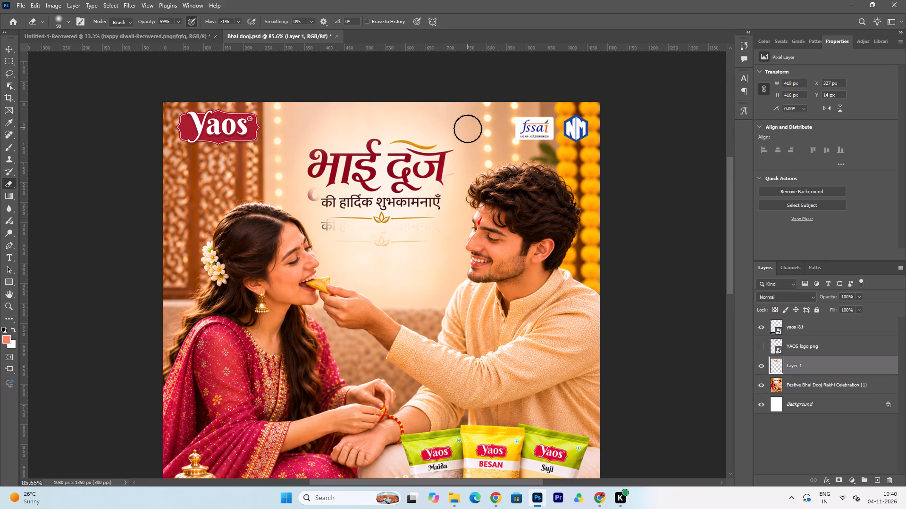
pyautogui.click(469, 134)
pyautogui.doubleClick(474, 138)
pyautogui.doubleClick(476, 145)
pyautogui.click(476, 148)
pyautogui.moveTo(476, 143); pyautogui.dragTo(480, 135)
pyautogui.click(479, 112)
# Erase the copied layer's right edge down along the man's hair and forehead with the 90 px Eraser.
pyautogui.click(472, 158)
pyautogui.moveTo(473, 163); pyautogui.dragTo(472, 168)
pyautogui.moveTo(471, 172); pyautogui.dragTo(472, 179)
pyautogui.click(471, 184)
pyautogui.moveTo(470, 197); pyautogui.dragTo(469, 208)
pyautogui.doubleClick(469, 209)
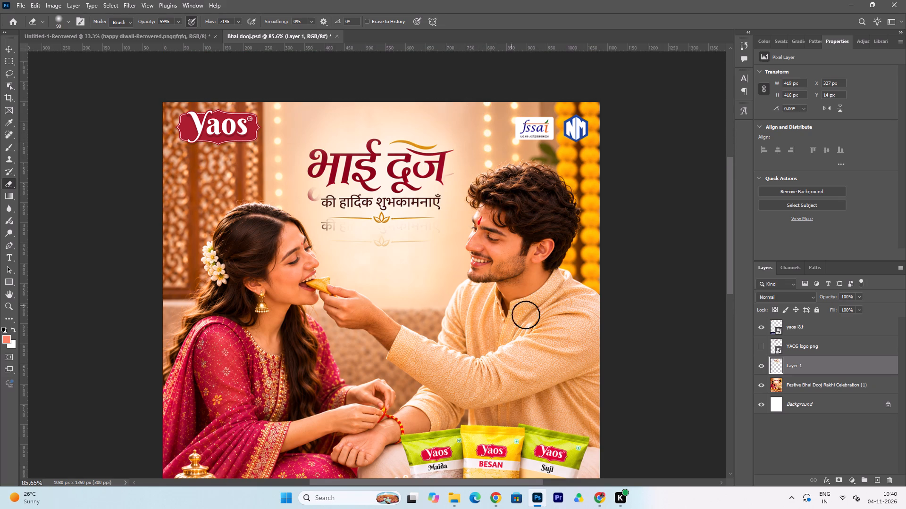
# Add a new empty layer directly above the Festive Bhai Dooj Rakhi Celebration (1) layer.
pyautogui.click(823, 389)
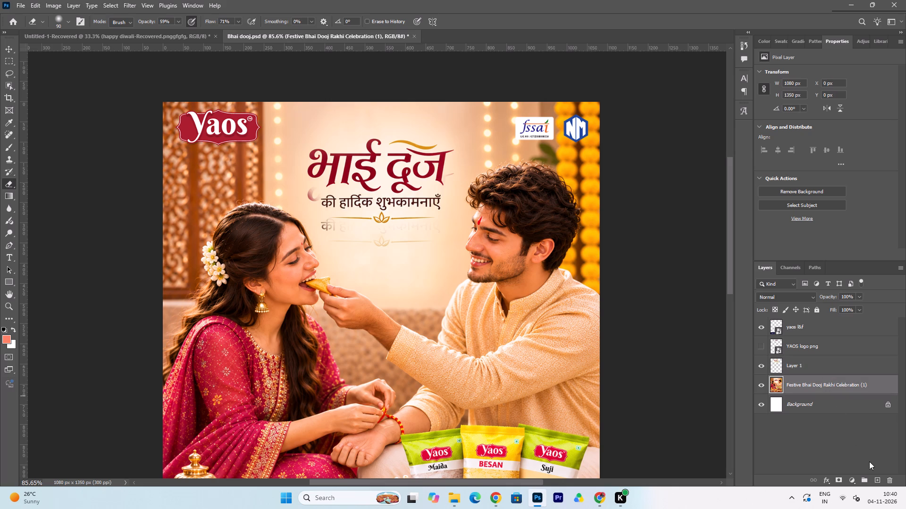
pyautogui.click(876, 481)
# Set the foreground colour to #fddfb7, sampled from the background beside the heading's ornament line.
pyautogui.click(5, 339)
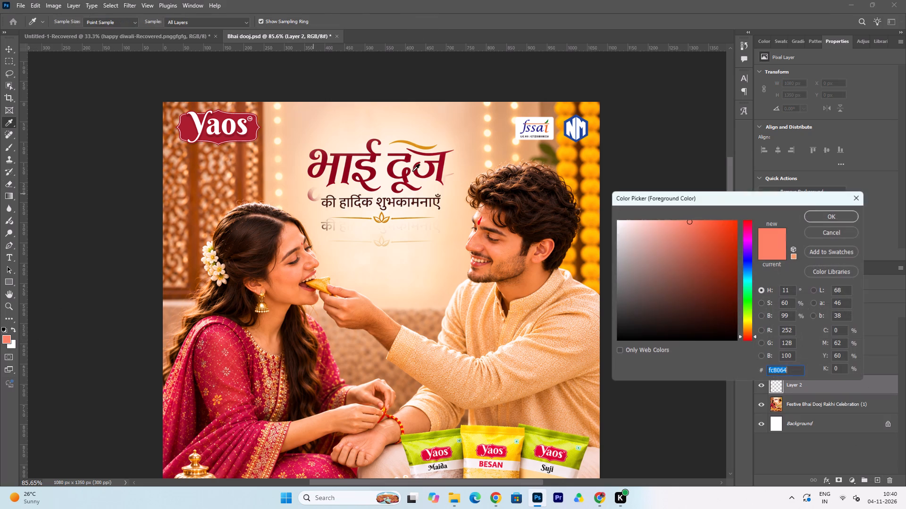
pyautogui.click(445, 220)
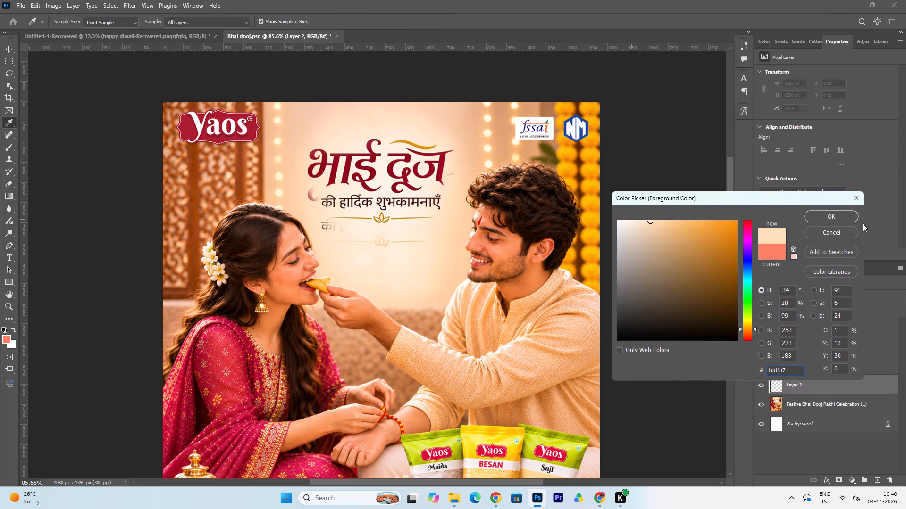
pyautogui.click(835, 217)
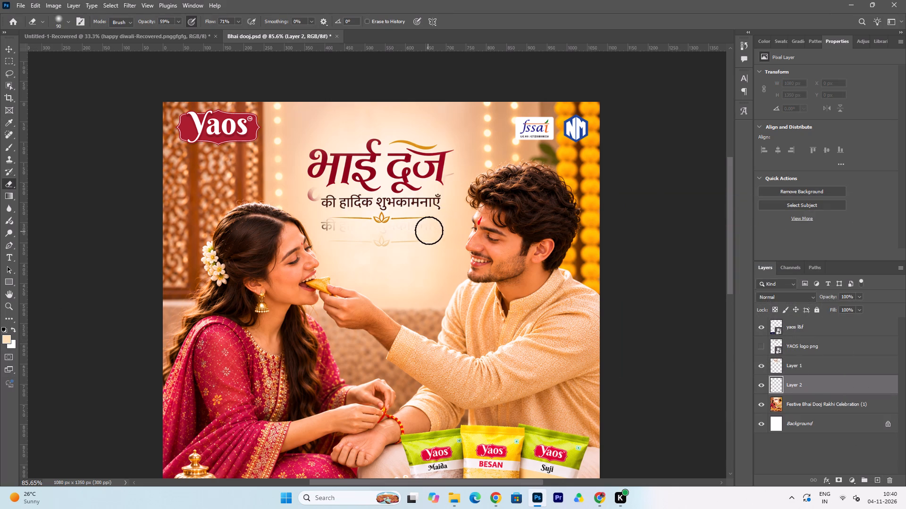
# Set the foreground colour to #fdeed8, sampled from the pale background just below the heading's ornament line.
pyautogui.click(8, 336)
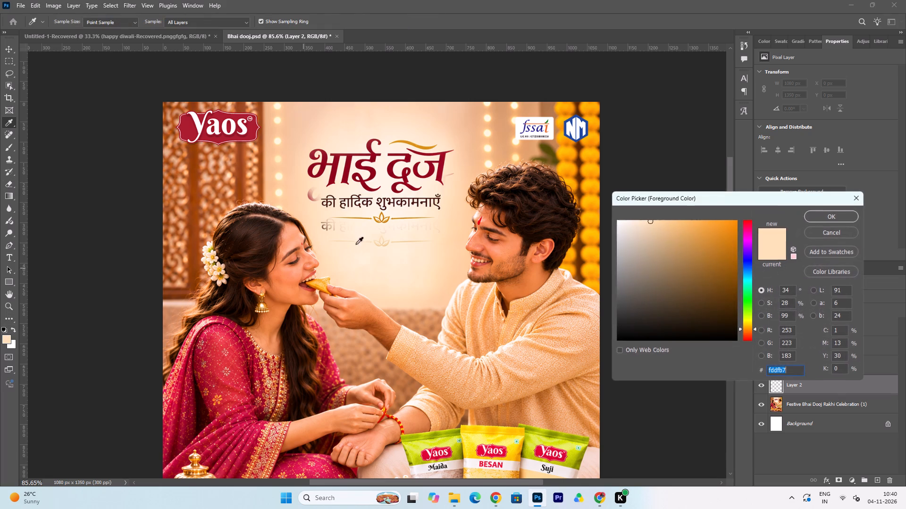
pyautogui.click(365, 235)
pyautogui.click(820, 218)
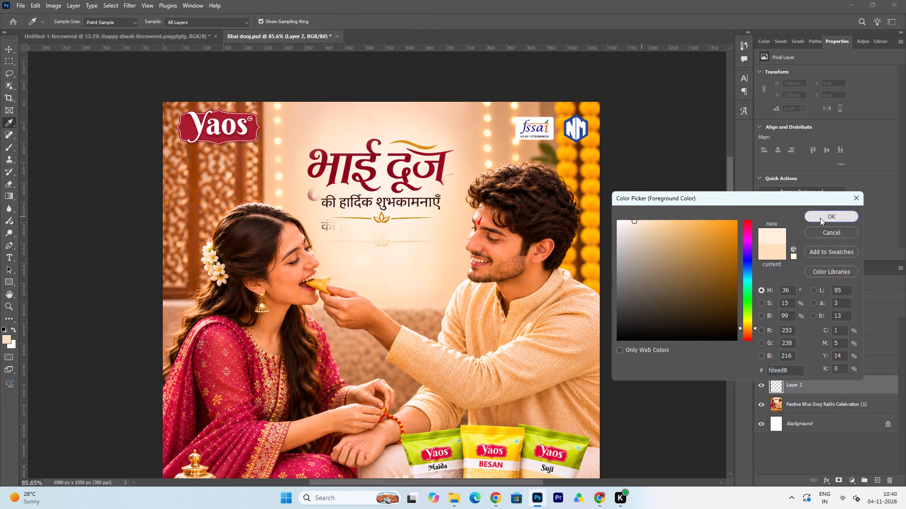
# Paint over the faded duplicate lotus ornament on Layer 2 with the Brush, enlarging it to 80 px.
pyautogui.tripleClick(380, 243)
pyautogui.tripleClick(380, 243)
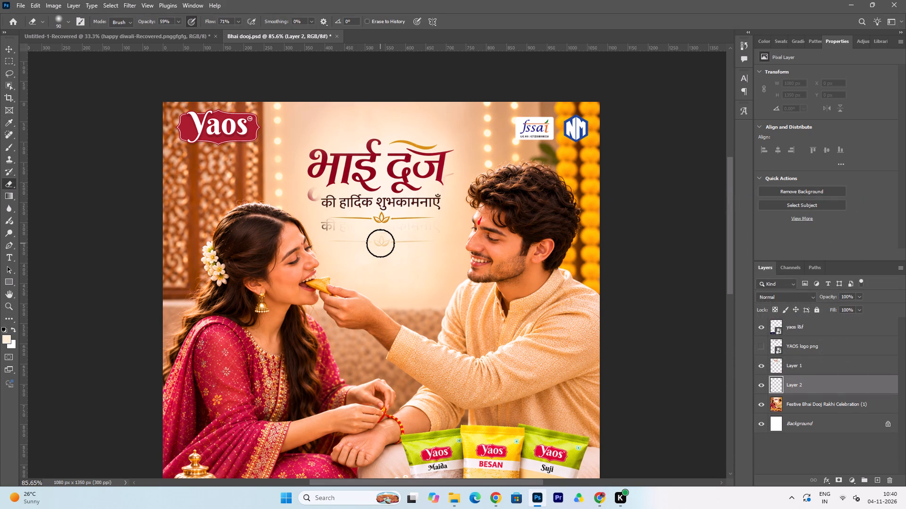
pyautogui.click(9, 144)
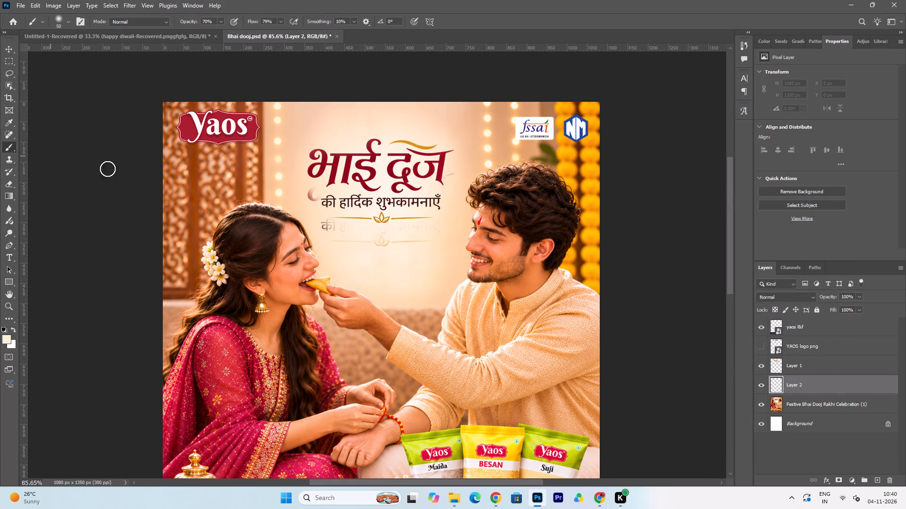
pyautogui.doubleClick(385, 242)
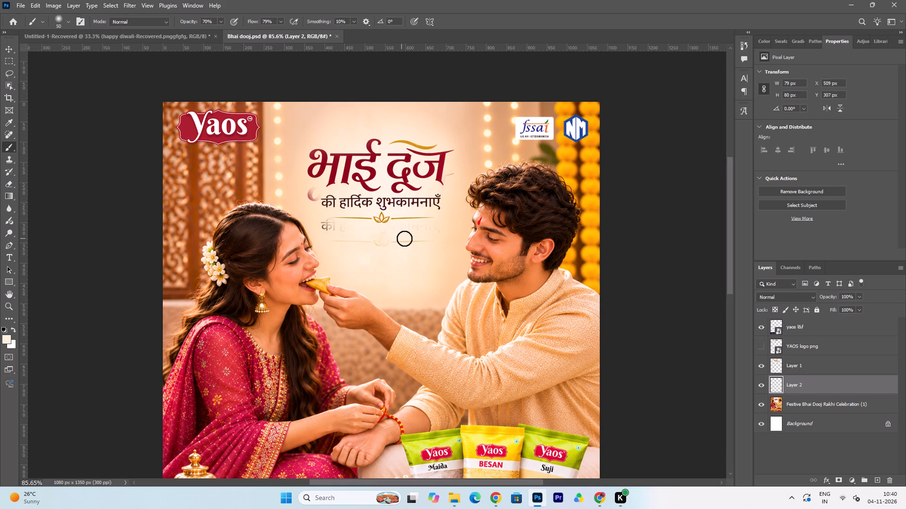
pyautogui.write(']]')
pyautogui.press(']')
pyautogui.tripleClick(383, 244)
pyautogui.click(376, 240)
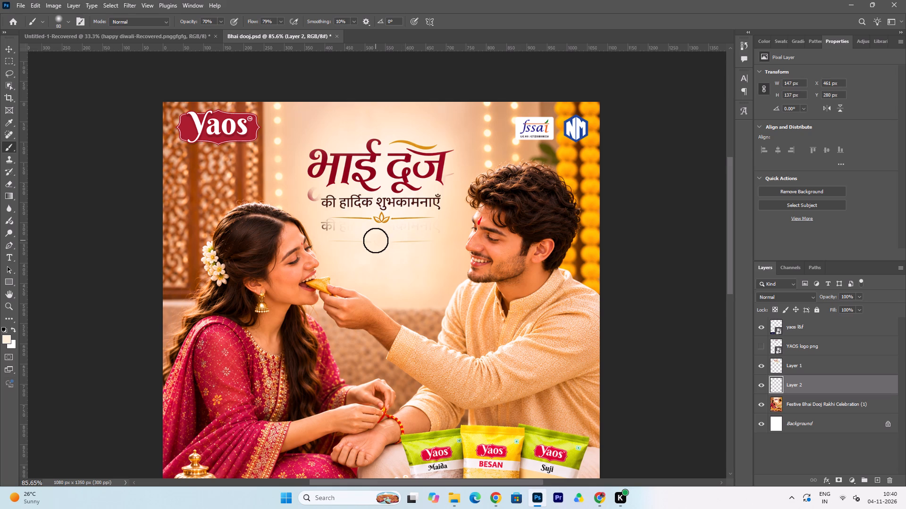
# Enlarge the Brush to 125 px and paint over the middle and right part of the faded duplicate subtitle and ornament line.
pyautogui.write(']]]')
pyautogui.click(380, 239)
pyautogui.click(382, 237)
pyautogui.moveTo(386, 232); pyautogui.dragTo(393, 230)
pyautogui.tripleClick(403, 229)
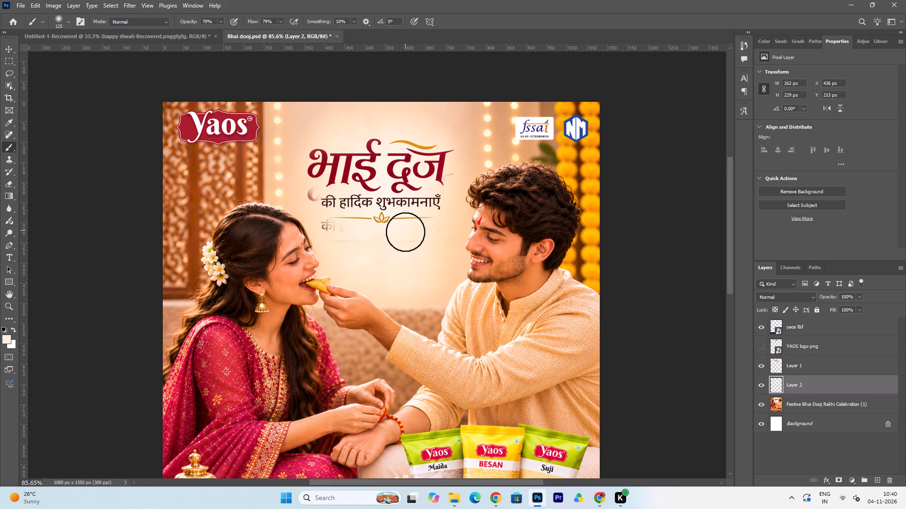
pyautogui.click(405, 234)
pyautogui.tripleClick(404, 239)
pyautogui.click(407, 238)
pyautogui.click(408, 233)
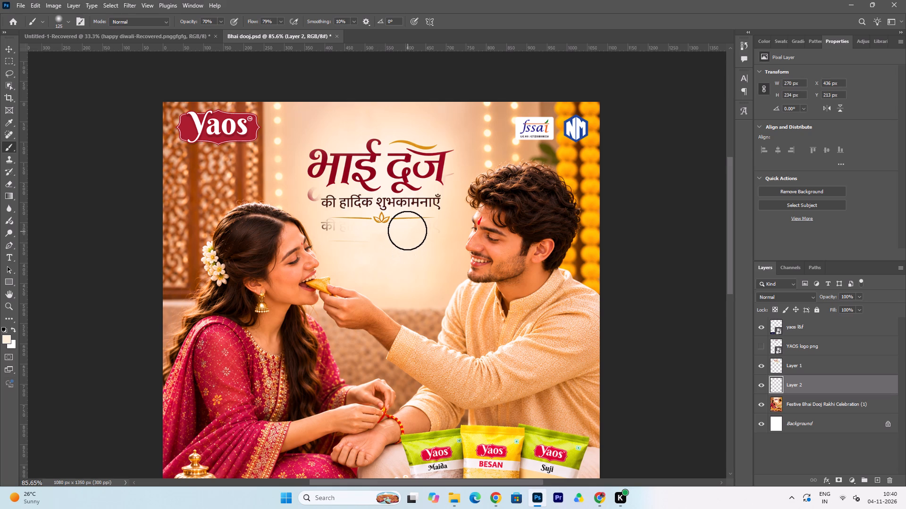
pyautogui.doubleClick(426, 238)
pyautogui.click(428, 234)
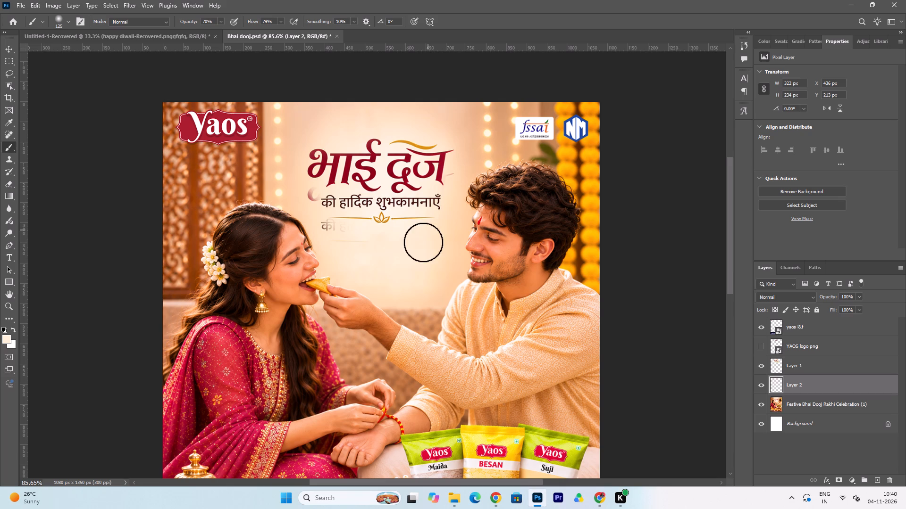
pyautogui.click(404, 246)
pyautogui.click(409, 244)
pyautogui.click(425, 233)
# Paint over the left part of the faded duplicate subtitle and ornament line with the 125 px Brush.
pyautogui.doubleClick(358, 237)
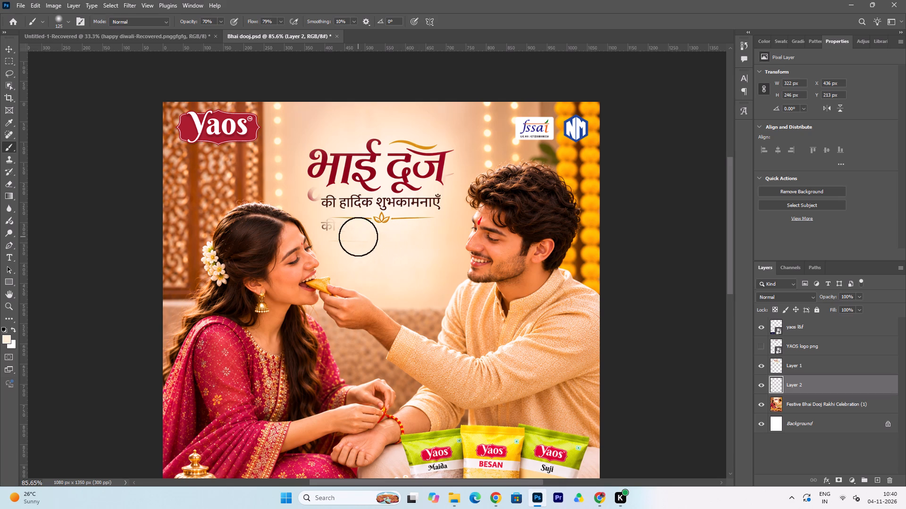
pyautogui.click(366, 246)
pyautogui.click(377, 245)
pyautogui.click(351, 240)
pyautogui.click(347, 236)
pyautogui.click(342, 232)
pyautogui.click(339, 230)
pyautogui.tripleClick(334, 224)
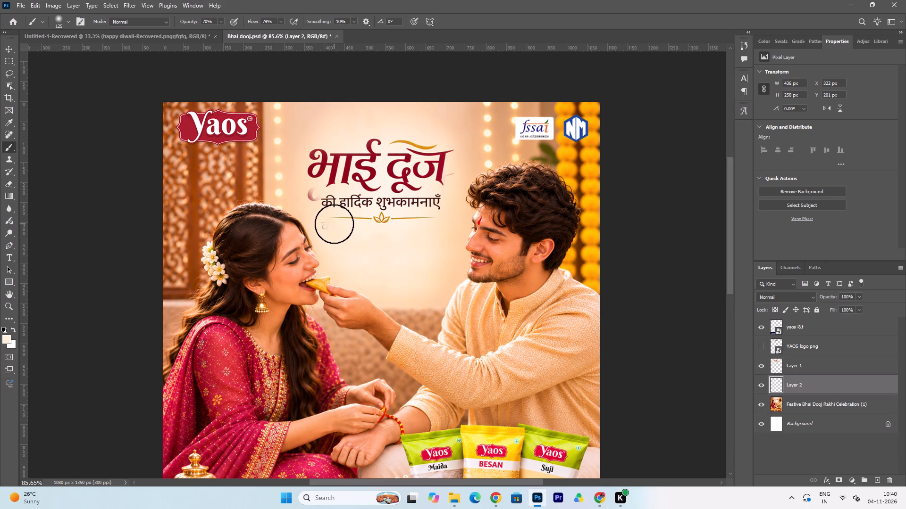
pyautogui.click(334, 223)
pyautogui.doubleClick(333, 222)
pyautogui.tripleClick(336, 222)
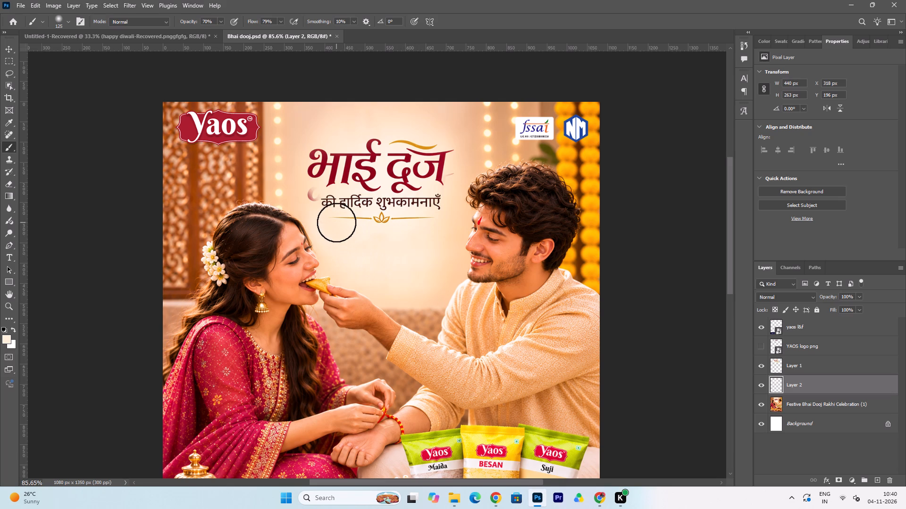
pyautogui.click(333, 217)
# Paint over the leftover pink spot beside the start of the subtitle with the 125 px Brush.
pyautogui.tripleClick(323, 193)
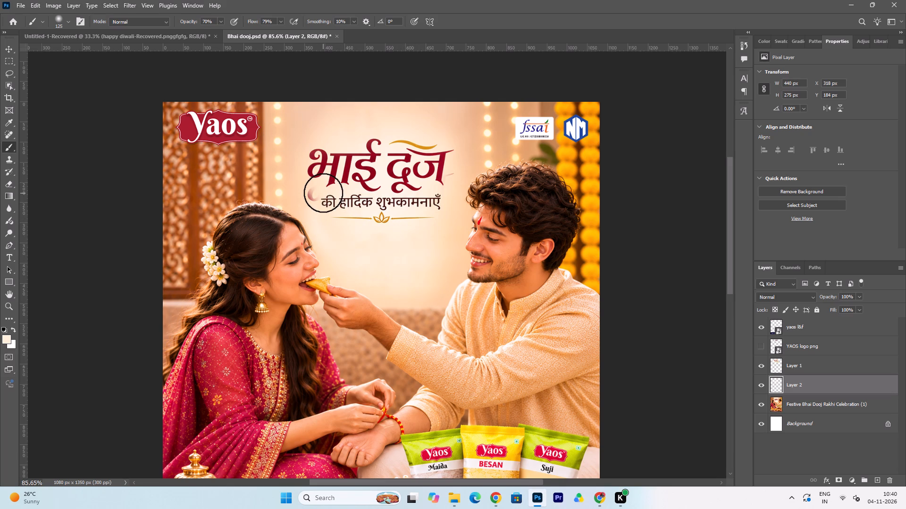
pyautogui.tripleClick(323, 193)
pyautogui.click(321, 191)
pyautogui.doubleClick(320, 197)
pyautogui.click(317, 186)
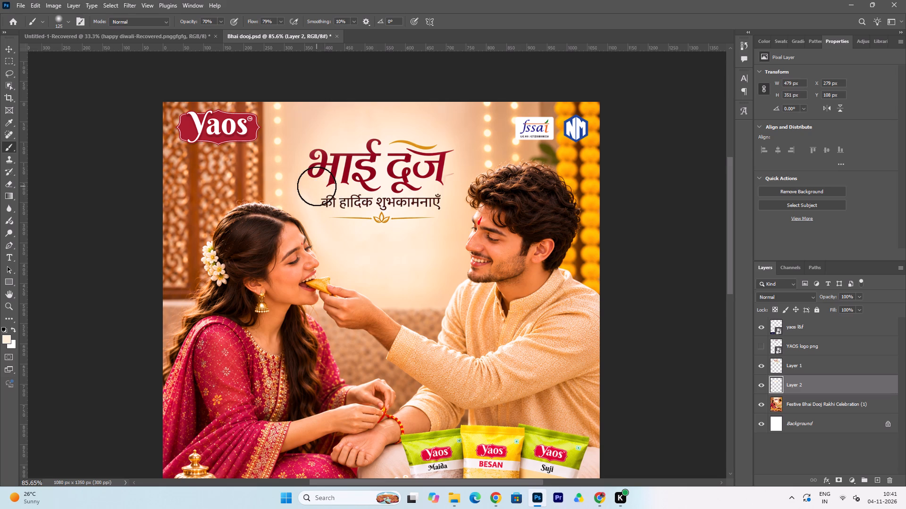
pyautogui.moveTo(318, 189); pyautogui.dragTo(322, 191)
pyautogui.moveTo(323, 192); pyautogui.dragTo(329, 191)
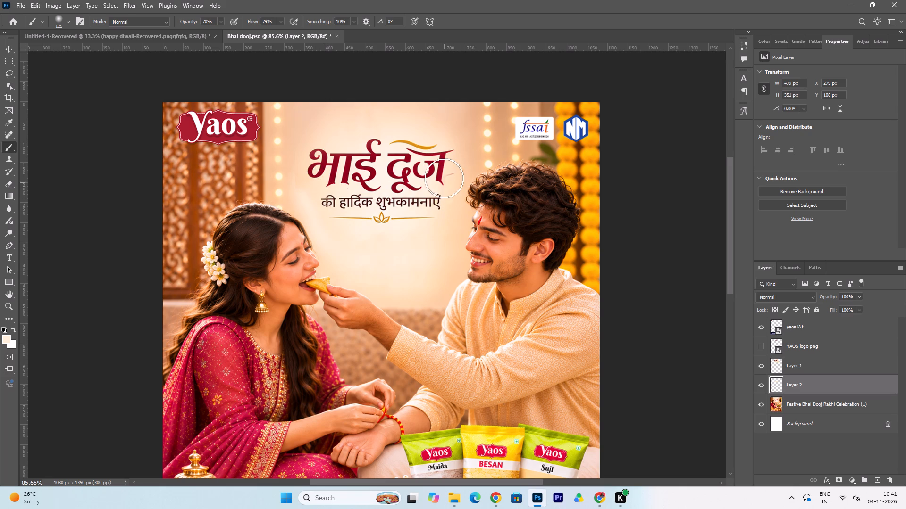
# Paint over the faint leftover mark beside the last letter of the heading with the 125 px Brush.
pyautogui.doubleClick(444, 174)
pyautogui.tripleClick(444, 174)
pyautogui.click(444, 179)
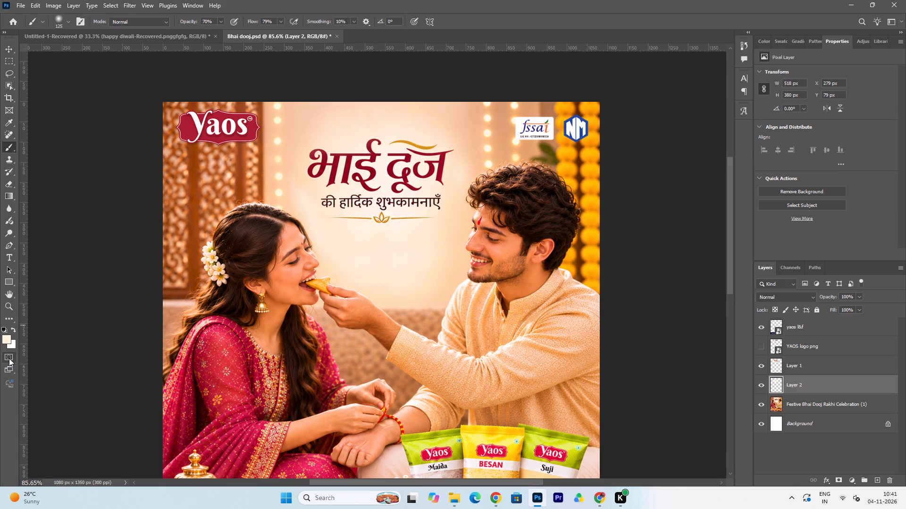
# Erase excess paint on Layer 2 between the woman's hair and the start of the heading with the 90 px Eraser.
pyautogui.click(11, 183)
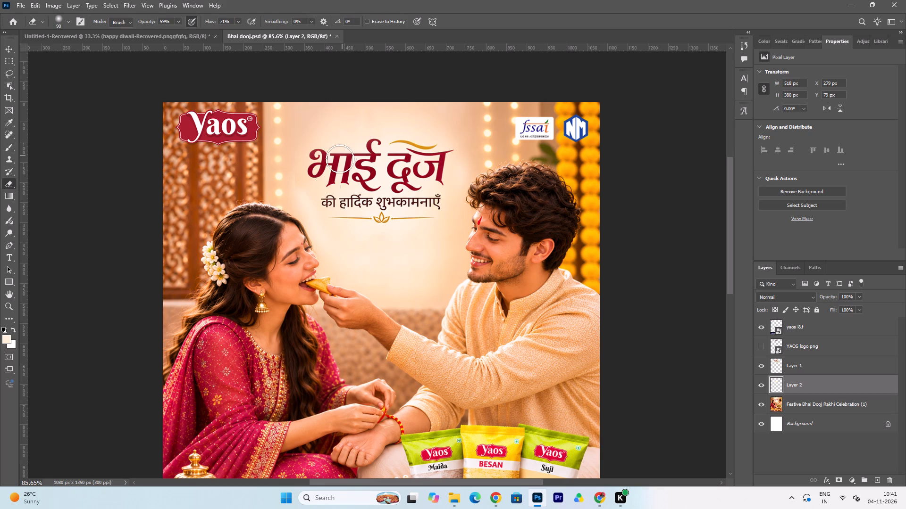
pyautogui.click(297, 196)
# Sample #fedeba as the foreground colour and paint the background around the start of the heading and subtitle on Layer 2 with the 125 px Brush.
pyautogui.click(6, 341)
pyautogui.click(311, 182)
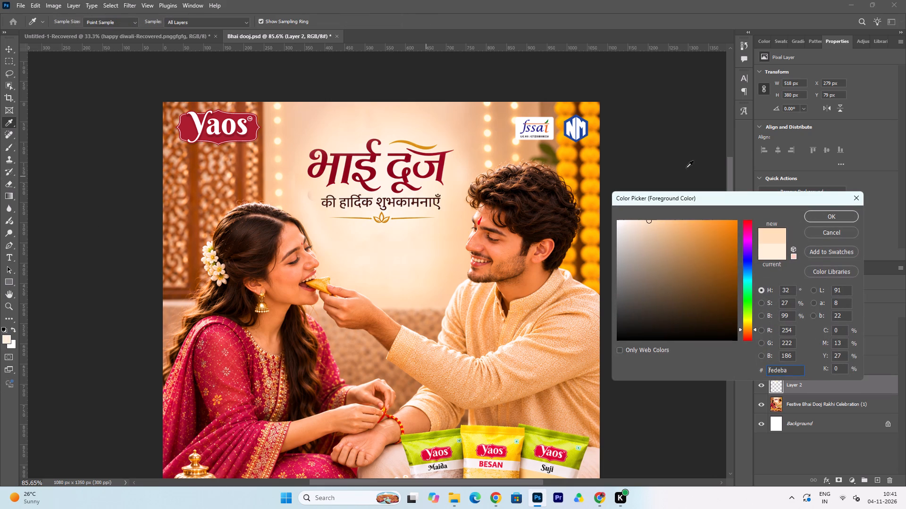
pyautogui.click(832, 216)
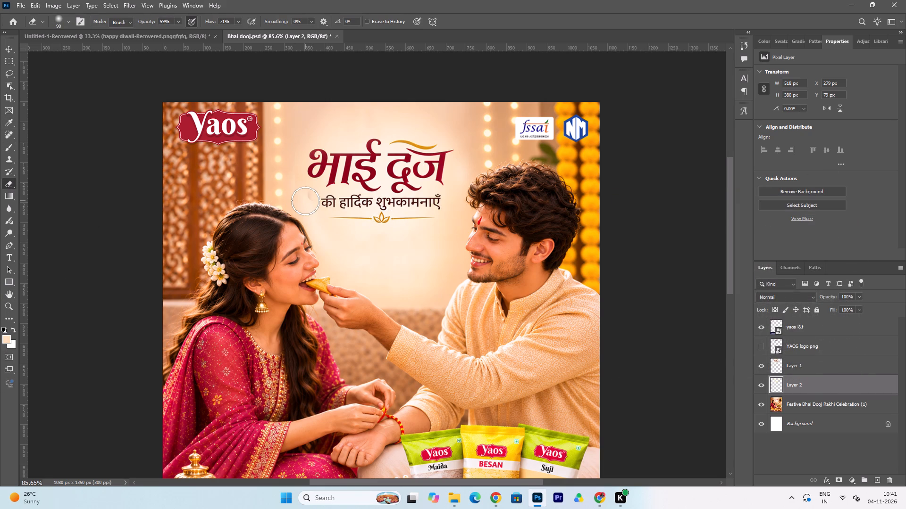
pyautogui.doubleClick(305, 201)
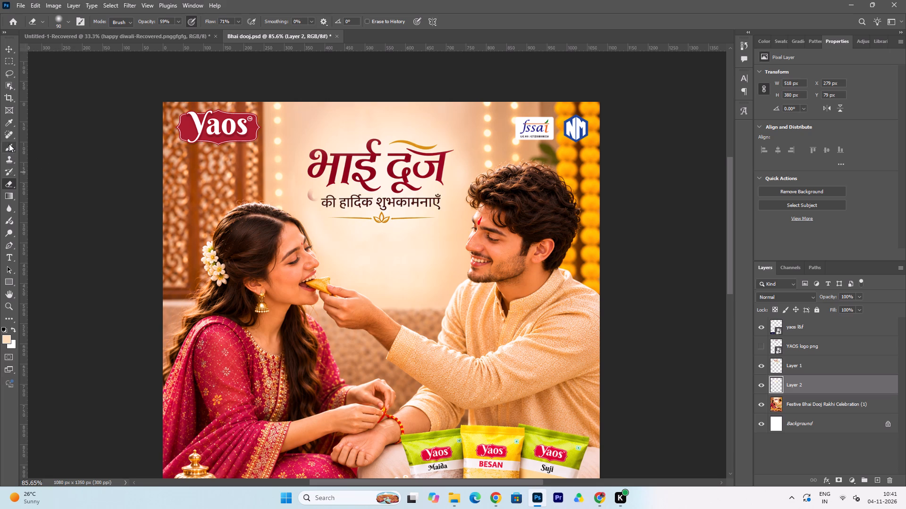
pyautogui.click(9, 144)
pyautogui.tripleClick(310, 202)
pyautogui.click(310, 192)
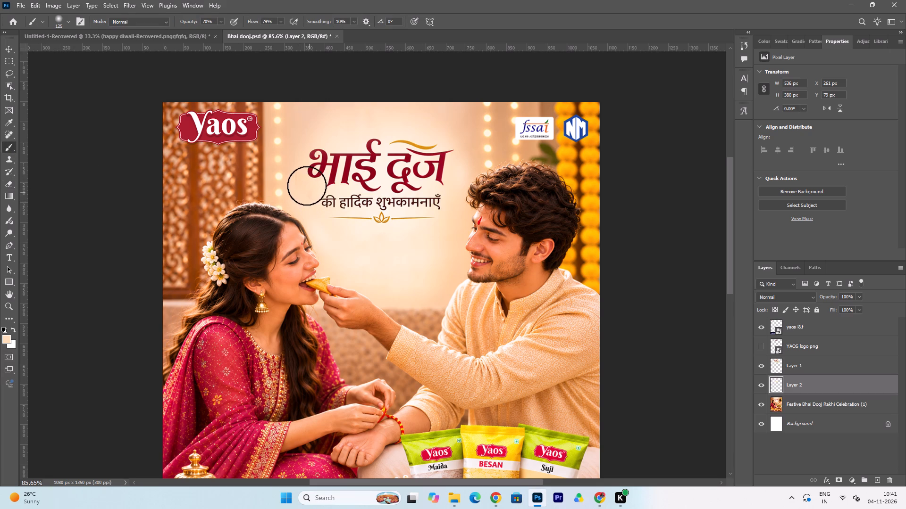
pyautogui.click(307, 185)
pyautogui.moveTo(302, 181); pyautogui.dragTo(298, 180)
pyautogui.click(297, 177)
pyautogui.click(294, 169)
pyautogui.click(324, 203)
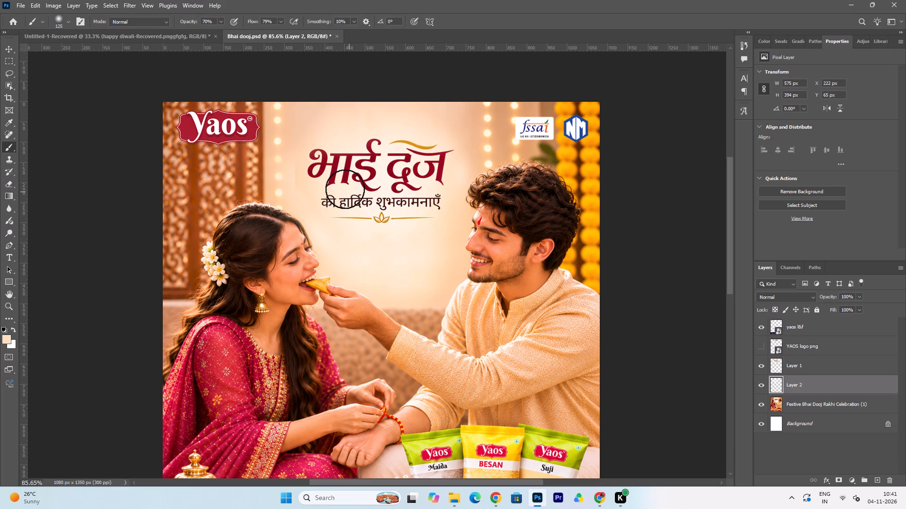
# Paint the background behind the heading's first word on Layer 2 with the 125 px Brush.
pyautogui.click(345, 189)
pyautogui.moveTo(345, 189); pyautogui.dragTo(360, 189)
pyautogui.click(365, 189)
pyautogui.click(369, 189)
pyautogui.doubleClick(330, 187)
pyautogui.click(315, 159)
pyautogui.moveTo(339, 199); pyautogui.dragTo(342, 203)
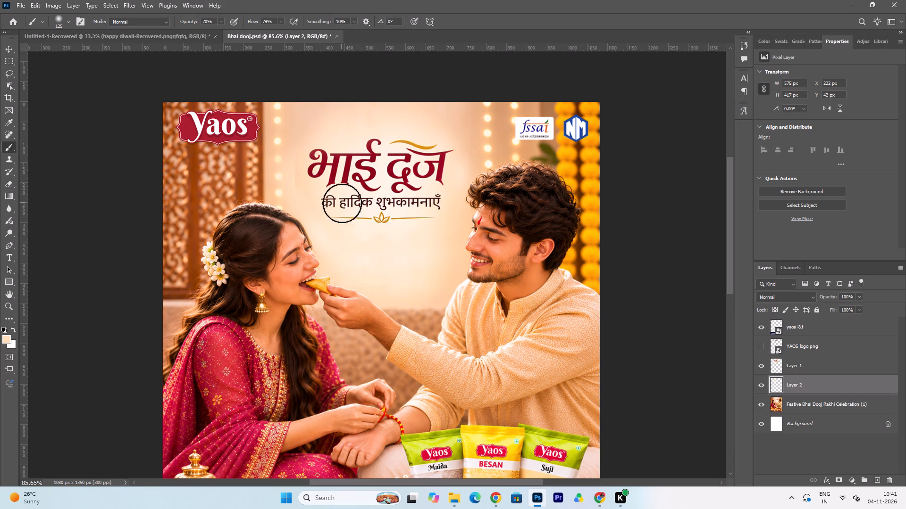
# Paint the background behind and below the start of the subtitle and ornament line on Layer 2 with the 125 px Brush.
pyautogui.moveTo(342, 203); pyautogui.dragTo(343, 204)
pyautogui.moveTo(349, 215); pyautogui.dragTo(352, 223)
pyautogui.click(357, 240)
pyautogui.click(325, 219)
pyautogui.click(321, 211)
pyautogui.click(321, 208)
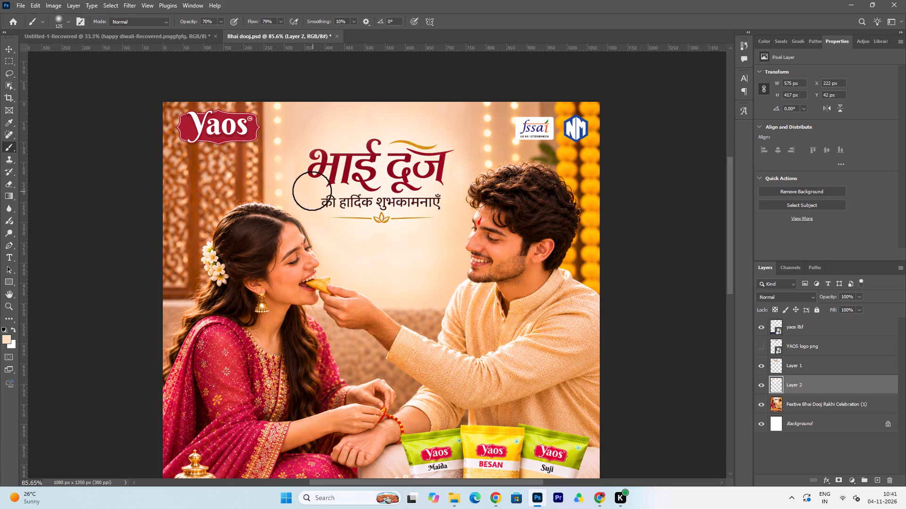
pyautogui.click(328, 224)
pyautogui.click(330, 235)
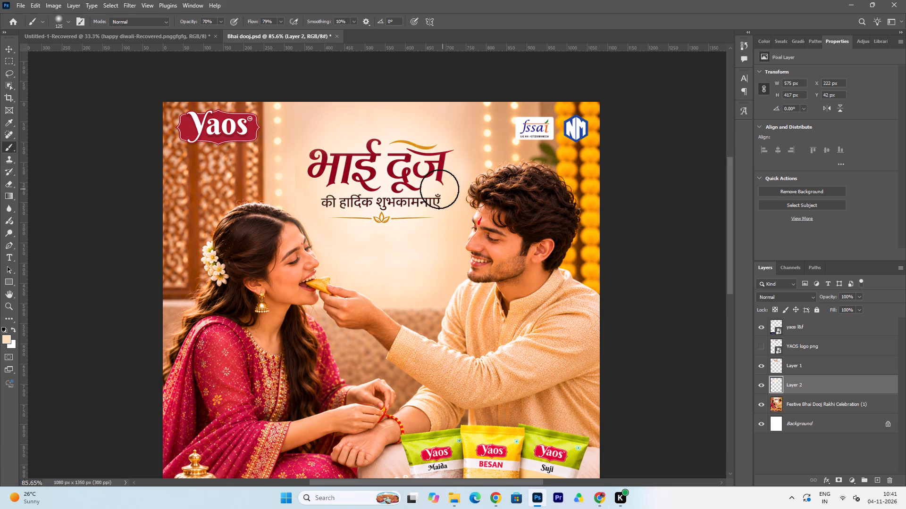
# Paint the background around the heading's last letter on Layer 2 with the 125 px Brush.
pyautogui.click(439, 189)
pyautogui.click(450, 171)
pyautogui.moveTo(449, 165); pyautogui.dragTo(448, 156)
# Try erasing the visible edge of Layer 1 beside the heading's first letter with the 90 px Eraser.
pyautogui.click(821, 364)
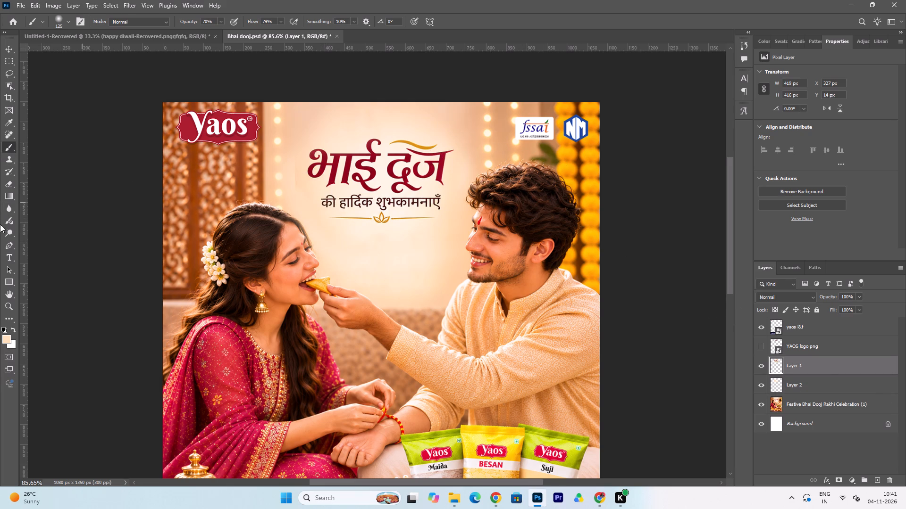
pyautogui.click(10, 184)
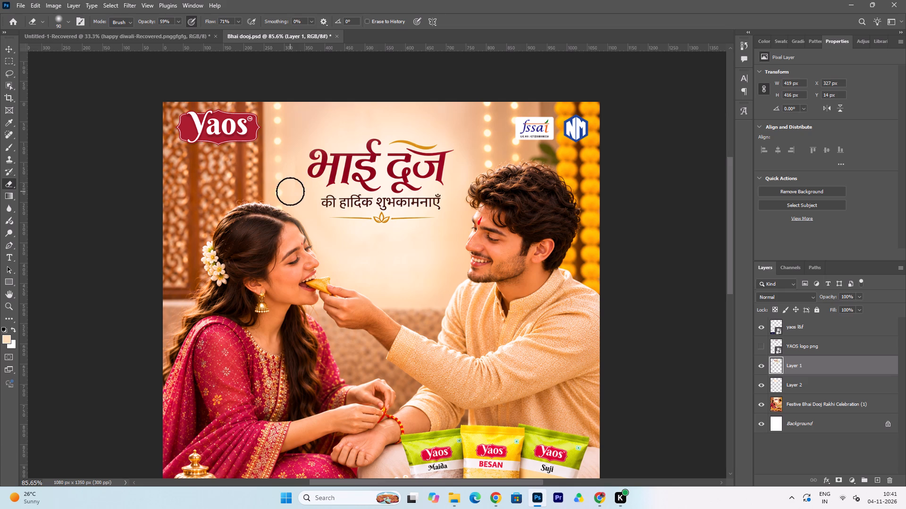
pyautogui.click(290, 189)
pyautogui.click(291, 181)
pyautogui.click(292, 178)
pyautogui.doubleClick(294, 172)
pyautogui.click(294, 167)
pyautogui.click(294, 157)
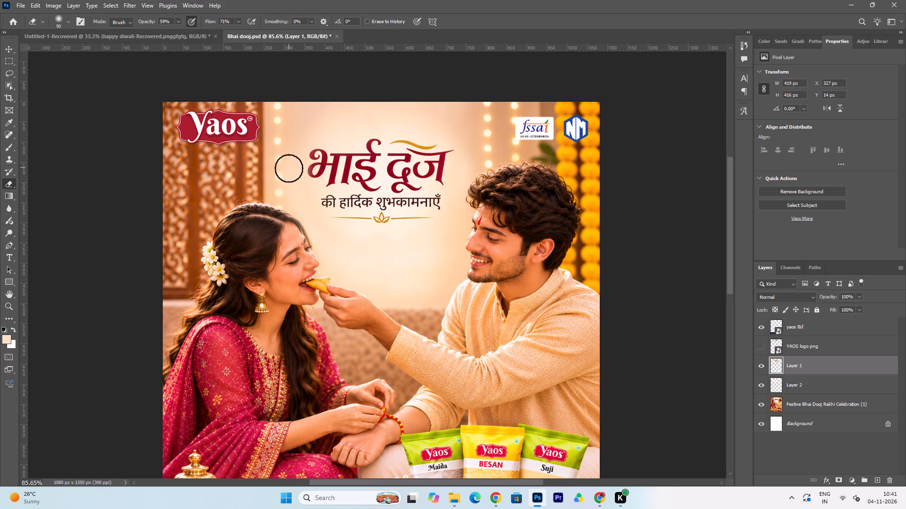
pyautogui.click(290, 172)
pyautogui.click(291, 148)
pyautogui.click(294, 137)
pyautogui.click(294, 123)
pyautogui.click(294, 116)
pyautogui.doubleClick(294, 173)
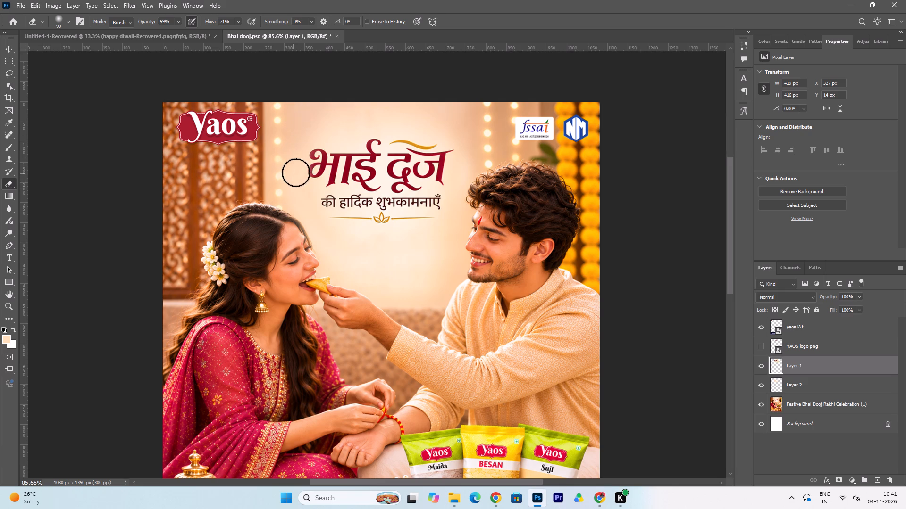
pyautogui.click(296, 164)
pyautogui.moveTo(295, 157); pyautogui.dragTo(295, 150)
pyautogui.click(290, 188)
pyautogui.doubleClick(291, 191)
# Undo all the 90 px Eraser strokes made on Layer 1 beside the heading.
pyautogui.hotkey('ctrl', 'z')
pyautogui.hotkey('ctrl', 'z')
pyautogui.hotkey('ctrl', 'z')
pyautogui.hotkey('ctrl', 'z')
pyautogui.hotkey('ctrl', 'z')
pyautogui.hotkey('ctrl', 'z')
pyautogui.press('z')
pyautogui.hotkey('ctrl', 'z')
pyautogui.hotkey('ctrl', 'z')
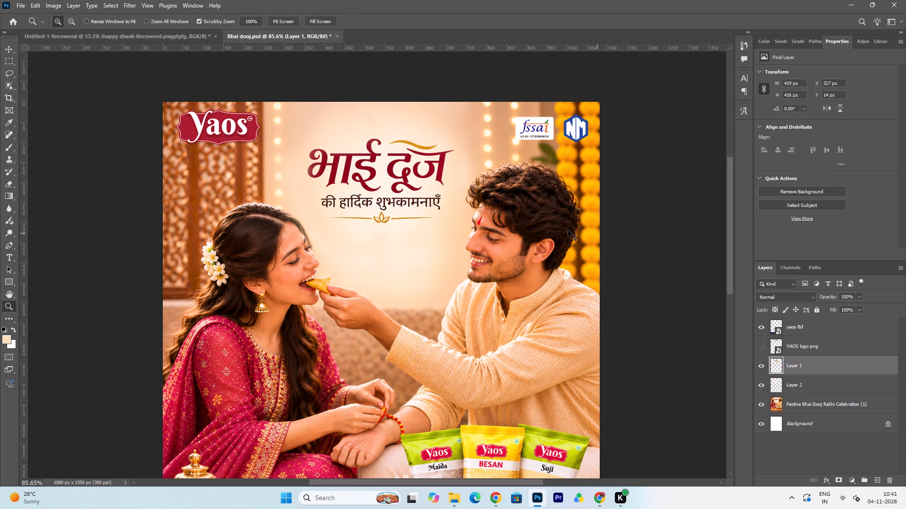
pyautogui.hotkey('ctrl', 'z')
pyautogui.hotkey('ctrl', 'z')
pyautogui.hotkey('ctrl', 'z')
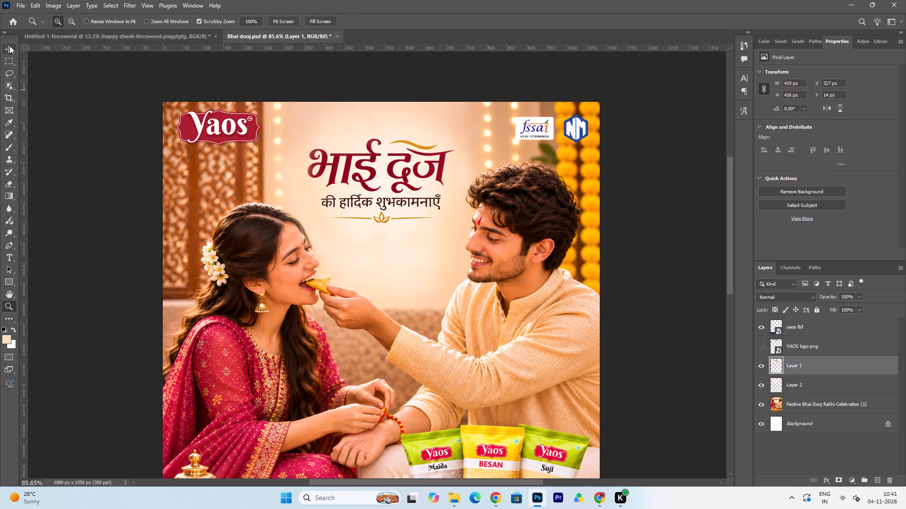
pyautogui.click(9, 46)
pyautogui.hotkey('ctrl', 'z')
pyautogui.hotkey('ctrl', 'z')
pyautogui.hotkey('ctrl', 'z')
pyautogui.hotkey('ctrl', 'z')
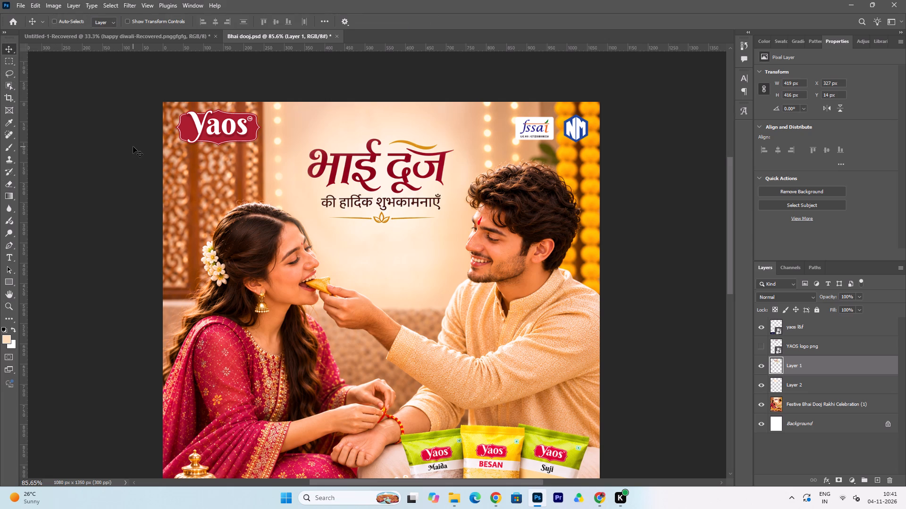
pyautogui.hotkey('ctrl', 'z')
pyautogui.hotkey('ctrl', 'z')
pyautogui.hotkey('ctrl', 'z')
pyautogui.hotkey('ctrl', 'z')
# Reduce the Eraser to 40 px and erase the edge of Layer 1 beside the heading's first letter.
pyautogui.click(12, 181)
pyautogui.keyDown('alt'); pyautogui.scroll(8, 258, 210); pyautogui.keyUp('alt')
pyautogui.scroll(1, 304, 178)
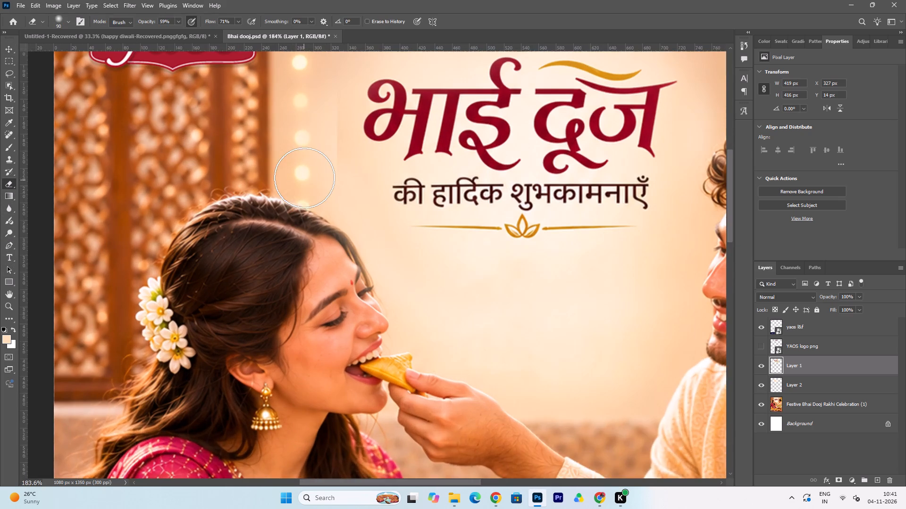
pyautogui.scroll(9, 304, 178)
pyautogui.press('[')
pyautogui.press('[')
pyautogui.press('[')
pyautogui.press('[')
pyautogui.press('[')
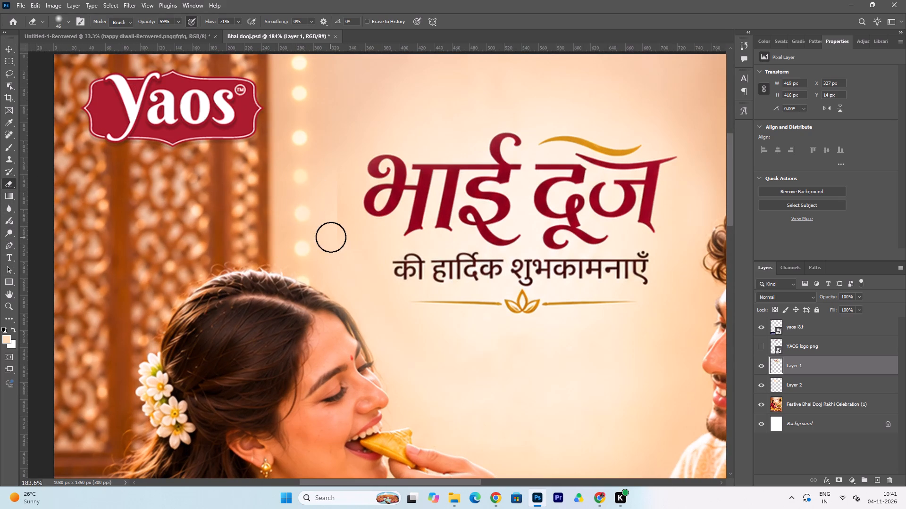
pyautogui.press('[')
pyautogui.click(335, 236)
pyautogui.moveTo(337, 231); pyautogui.dragTo(336, 227)
pyautogui.click(334, 224)
pyautogui.moveTo(336, 221); pyautogui.dragTo(336, 216)
pyautogui.click(336, 212)
pyautogui.click(334, 207)
pyautogui.click(334, 204)
pyautogui.click(334, 201)
pyautogui.click(334, 195)
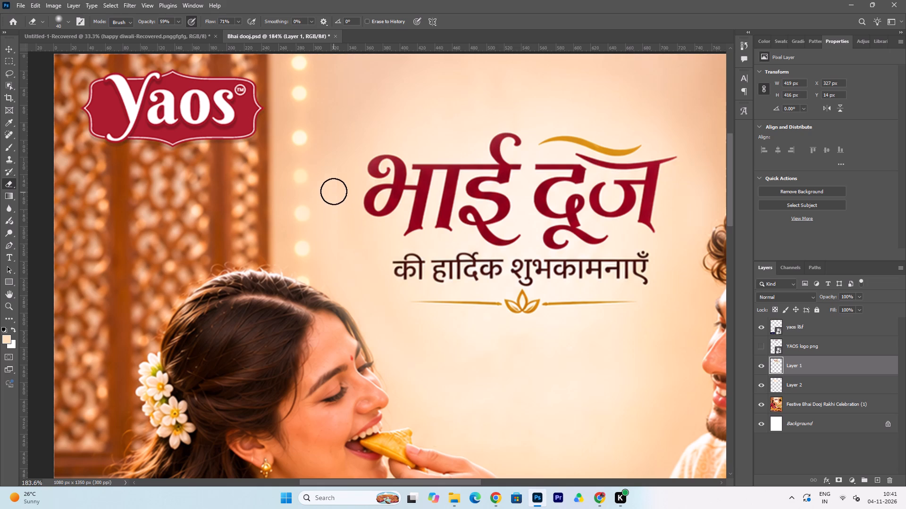
pyautogui.click(334, 191)
# Erase more of Layer 1's edge from the subtitle level up to the top of the heading's first letter with the 40 px Eraser.
pyautogui.moveTo(323, 251); pyautogui.dragTo(323, 255)
pyautogui.click(328, 265)
pyautogui.moveTo(332, 265); pyautogui.dragTo(343, 251)
pyautogui.moveTo(344, 236); pyautogui.dragTo(342, 223)
pyautogui.moveTo(341, 217); pyautogui.dragTo(338, 210)
pyautogui.click(337, 208)
pyautogui.moveTo(337, 201); pyautogui.dragTo(344, 175)
pyautogui.moveTo(344, 173); pyautogui.dragTo(344, 169)
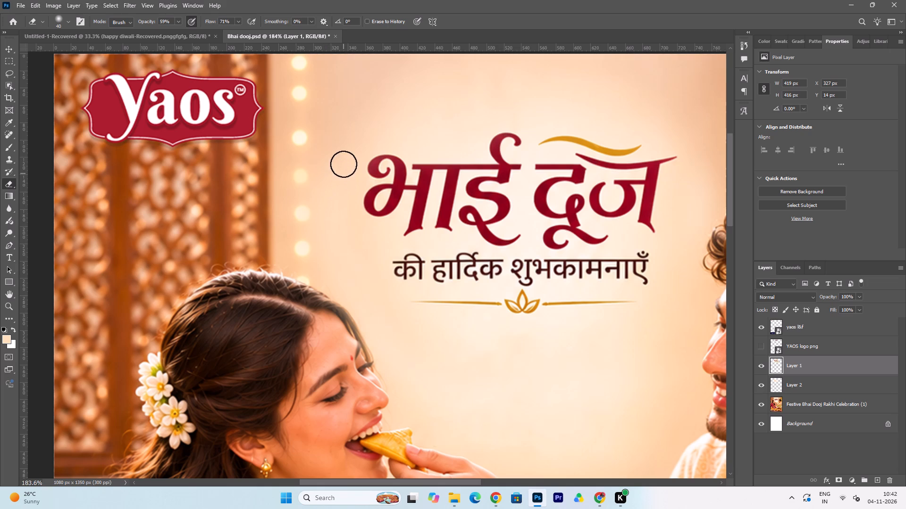
pyautogui.moveTo(344, 164); pyautogui.dragTo(344, 157)
# Erase Layer 1's edge in the background above the heading's first letter with the 40 px Eraser.
pyautogui.click(339, 155)
pyautogui.click(336, 142)
pyautogui.doubleClick(334, 134)
pyautogui.click(335, 126)
pyautogui.click(336, 123)
pyautogui.click(337, 119)
pyautogui.click(338, 115)
pyautogui.click(339, 111)
# Soften the remaining Layer 1 edge from the heading's first letter down to the subtitle with the 40 px Eraser.
pyautogui.click(335, 167)
pyautogui.moveTo(336, 172); pyautogui.dragTo(332, 181)
pyautogui.moveTo(333, 231); pyautogui.dragTo(335, 236)
pyautogui.moveTo(336, 250); pyautogui.dragTo(336, 257)
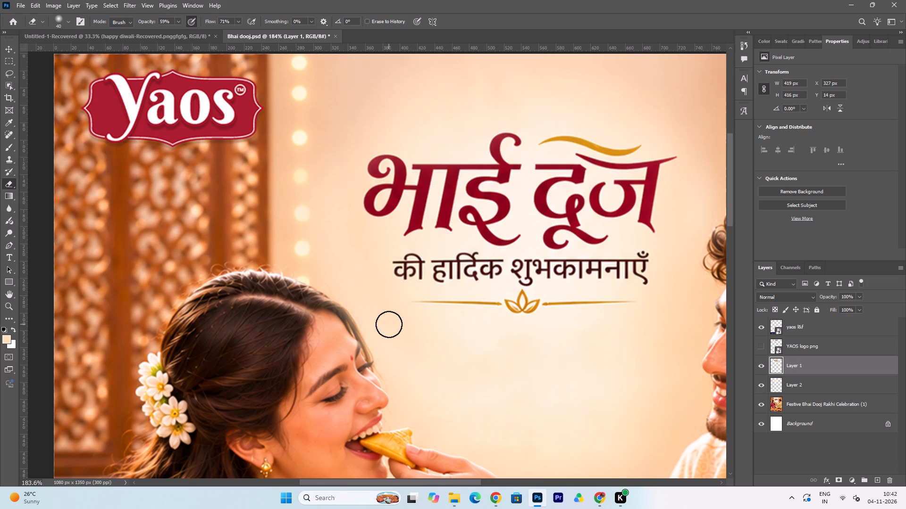
# Move Layer 1, Layer 2 and the Festive Bhai Dooj Rakhi Celebration (1) layer up together by 46 px.
pyautogui.hotkey('ctrl', '0')
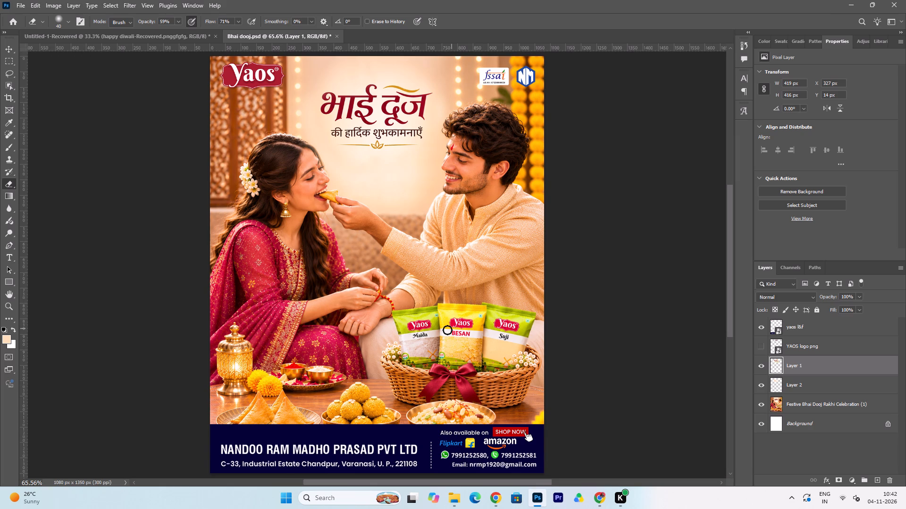
pyautogui.scroll(3, 439, 350)
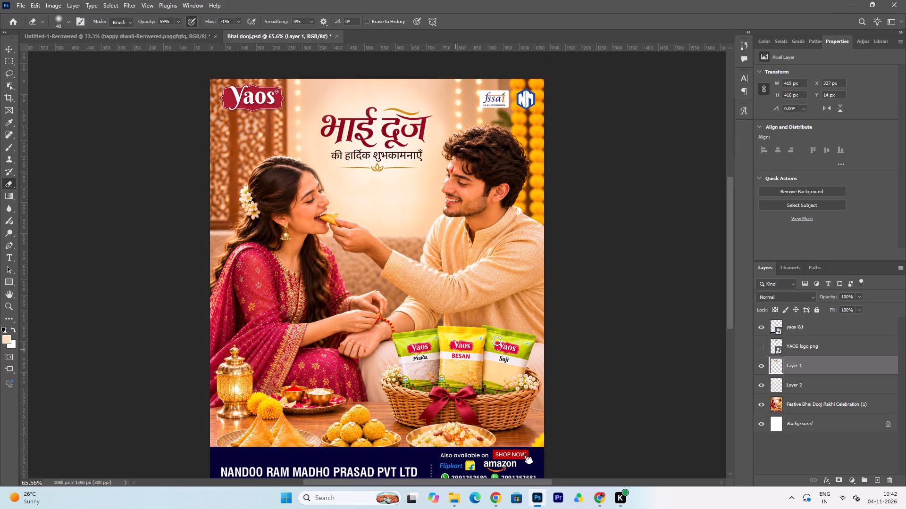
pyautogui.scroll(-3, 531, 333)
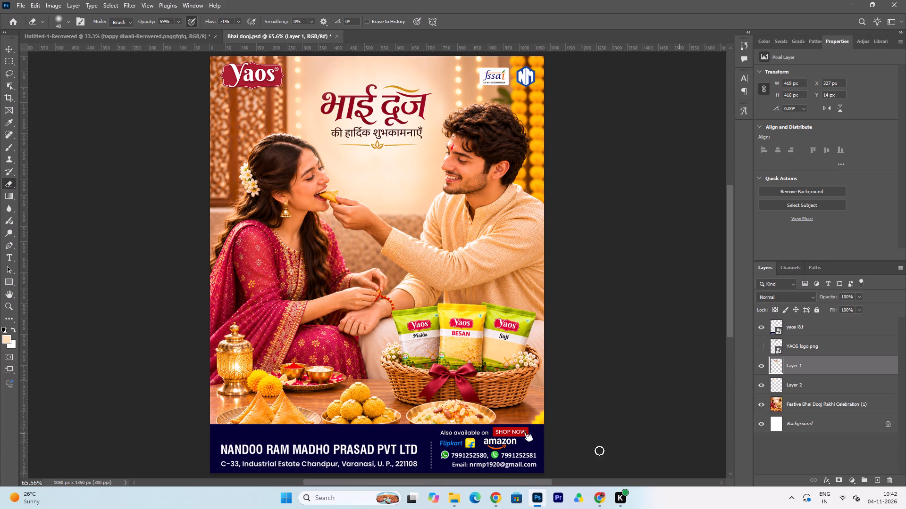
pyautogui.click(10, 47)
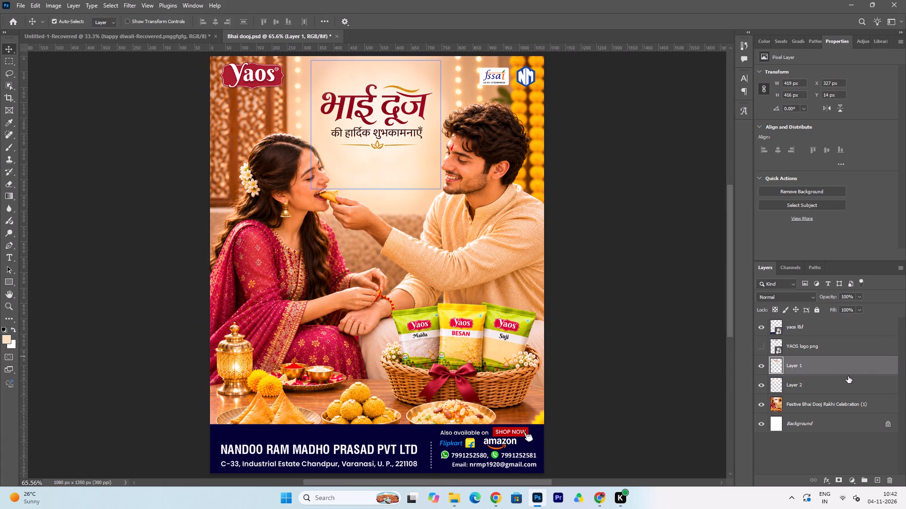
pyautogui.click(836, 367)
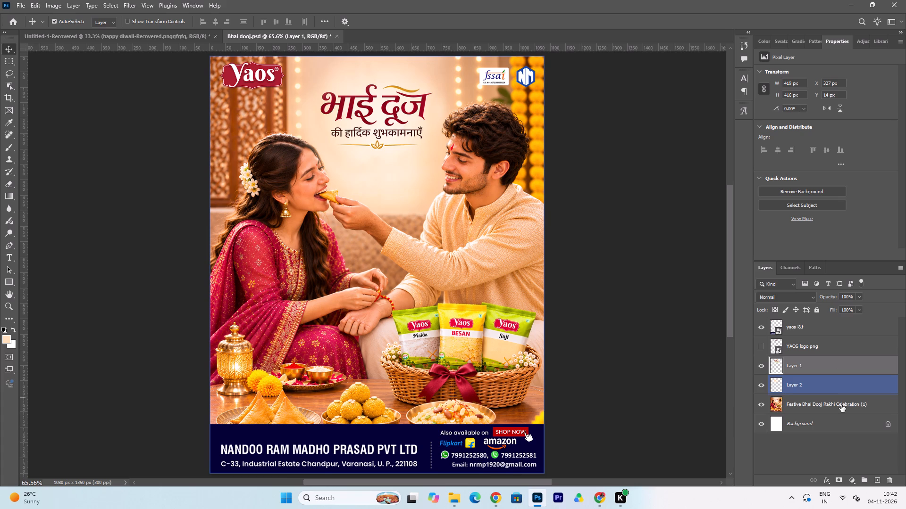
pyautogui.keyDown('shift'); pyautogui.click(841, 405); pyautogui.keyUp('shift')
pyautogui.press('Up')
pyautogui.press('Up')
pyautogui.press('Up')
pyautogui.press('Up')
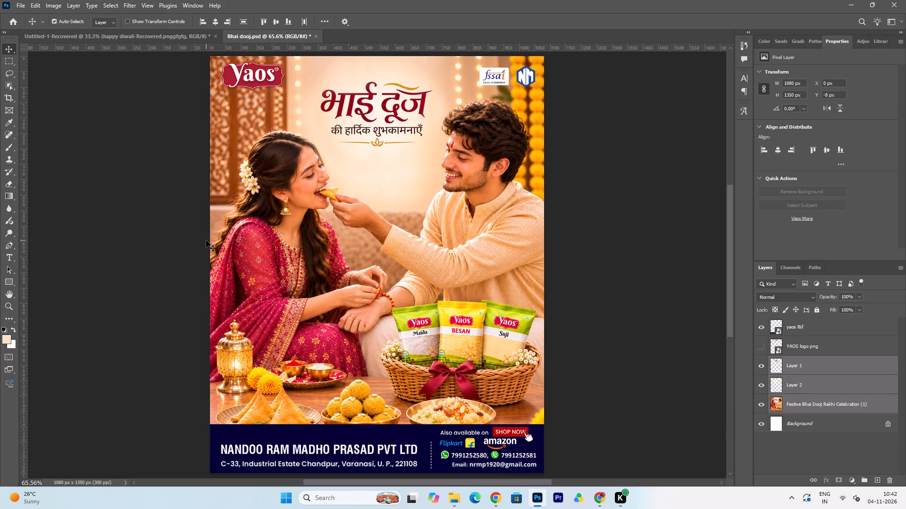
pyautogui.press('Up')
pyautogui.press('Up')
pyautogui.press('Up')
pyautogui.press('Up')
pyautogui.press('Up')
pyautogui.press('Up')
pyautogui.press('Up')
pyautogui.press('Up')
pyautogui.press('Up')
pyautogui.press('Up')
pyautogui.press('Up')
pyautogui.press('Up')
pyautogui.press('Up')
pyautogui.press('Up')
pyautogui.press('Up')
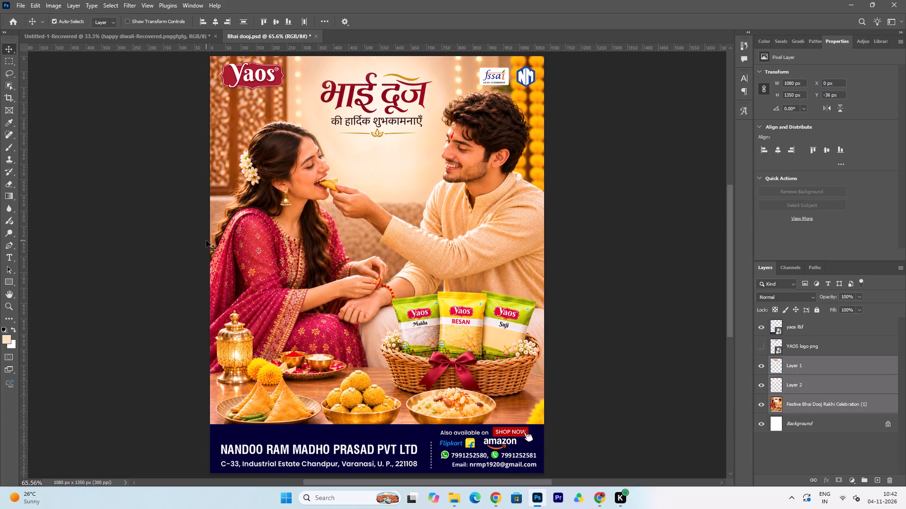
pyautogui.press('Up')
pyautogui.press('Up')
pyautogui.press('Up')
pyautogui.press('Up')
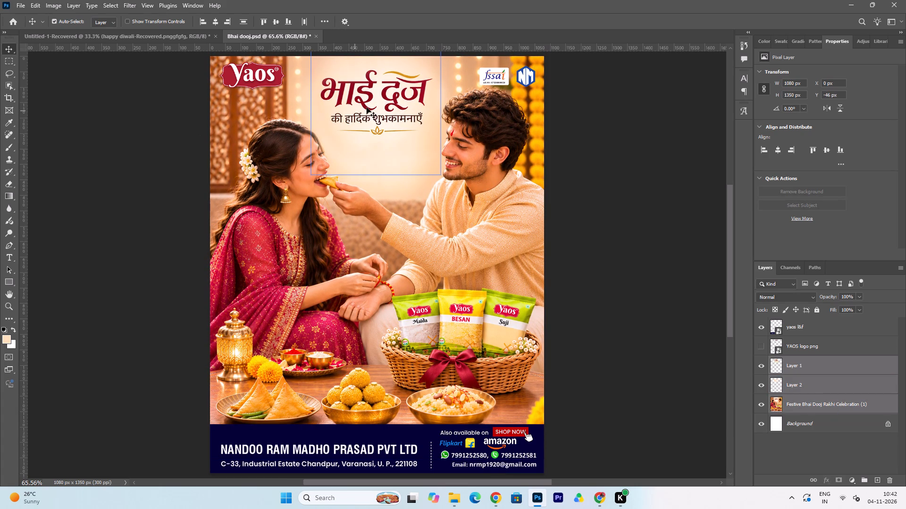
# Move Layer 1 and Layer 2 down together by 19 px, leaving the Festive Bhai Dooj Rakhi Celebration (1) layer in place.
pyautogui.click(825, 368)
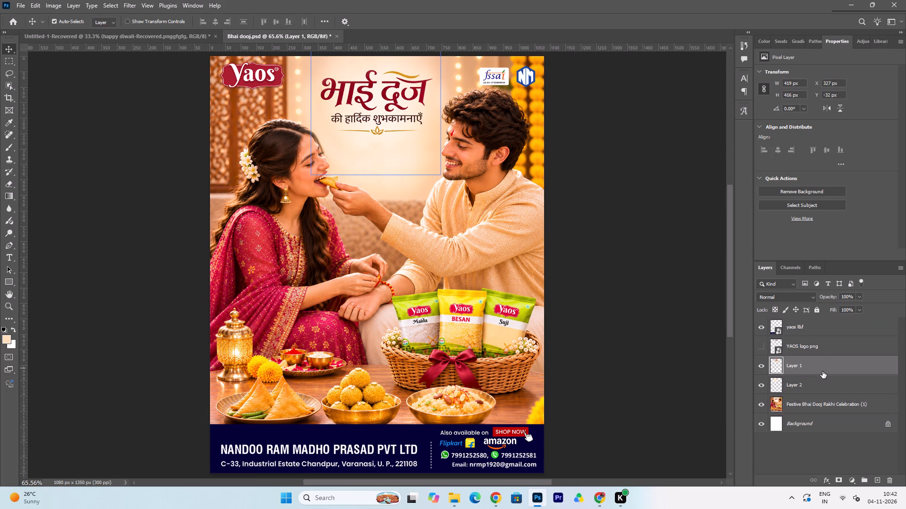
pyautogui.click(822, 371)
pyautogui.keyDown('shift'); pyautogui.click(824, 391); pyautogui.keyUp('shift')
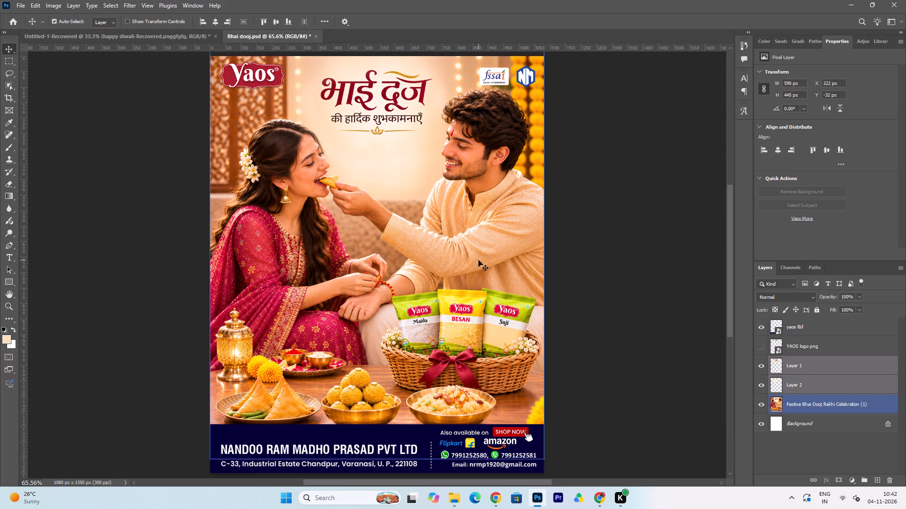
pyautogui.press('Down')
pyautogui.press('Down')
pyautogui.press('Down')
pyautogui.press('Down')
pyautogui.press('Down')
pyautogui.press('Down')
pyautogui.press('Down')
pyautogui.press('Down')
pyautogui.press('Down')
pyautogui.press('Down')
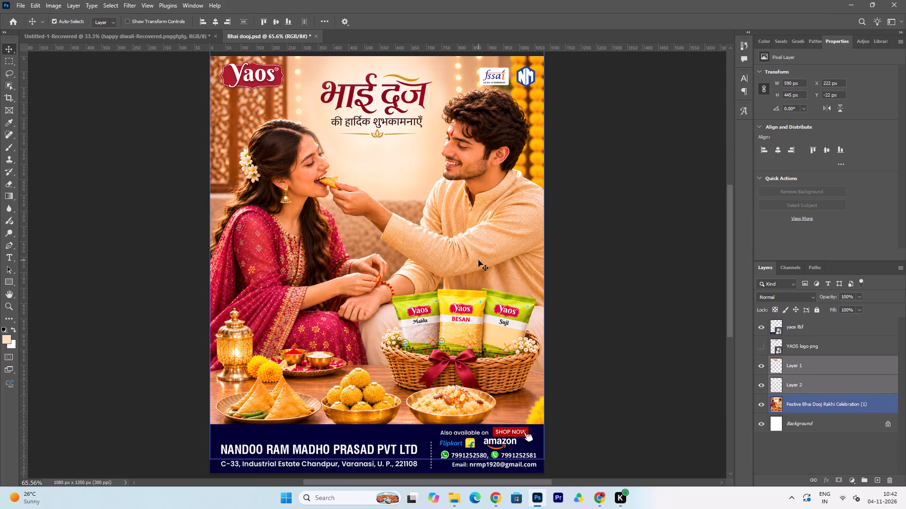
pyautogui.press('Down')
pyautogui.press('Down')
pyautogui.press('Down')
pyautogui.press('Down')
pyautogui.press('Down')
pyautogui.press('Down')
pyautogui.press('Down')
pyautogui.press('Down')
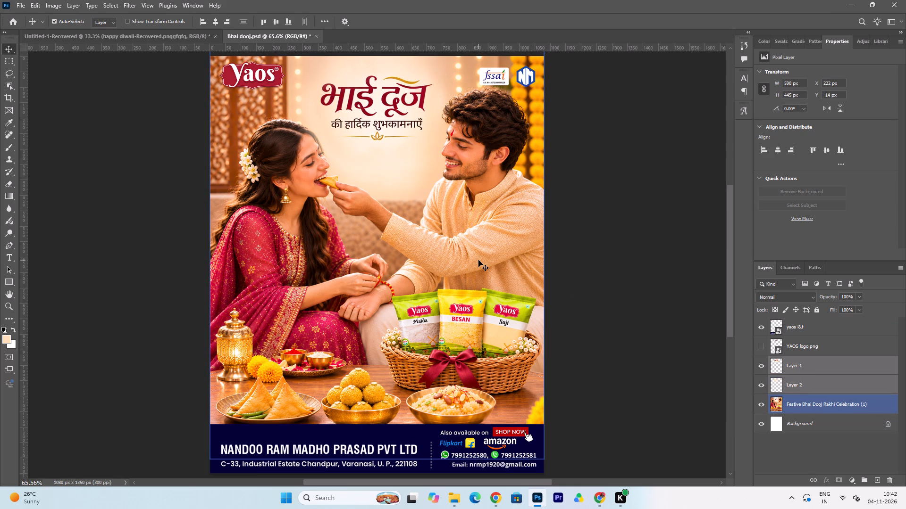
pyautogui.press('Down')
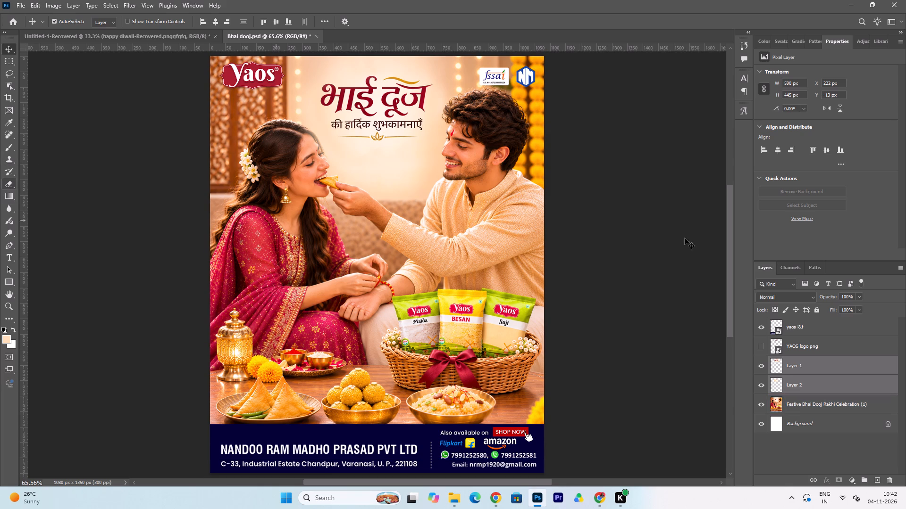
pyautogui.click(705, 296)
# Erase the part of Layer 1 overlapping the woman's front hair and forehead with the 40 px Eraser.
pyautogui.click(850, 362)
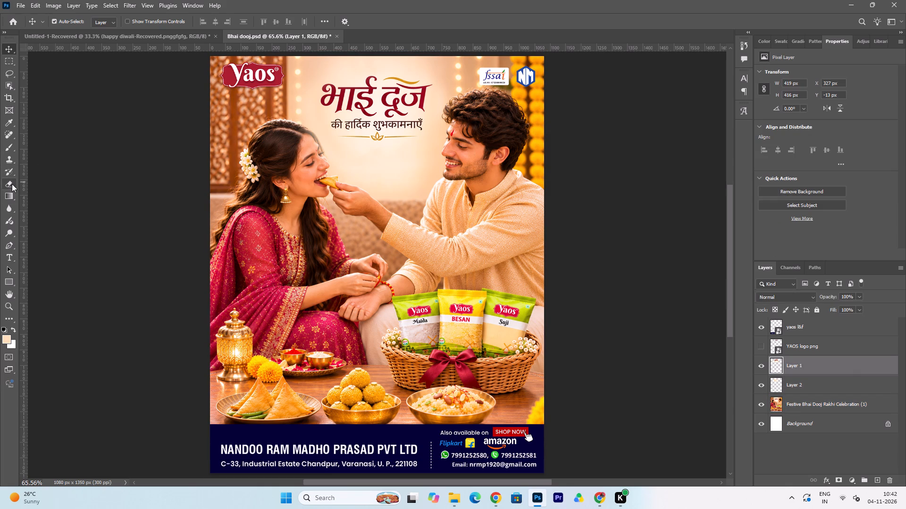
pyautogui.click(11, 183)
pyautogui.moveTo(306, 136); pyautogui.dragTo(321, 151)
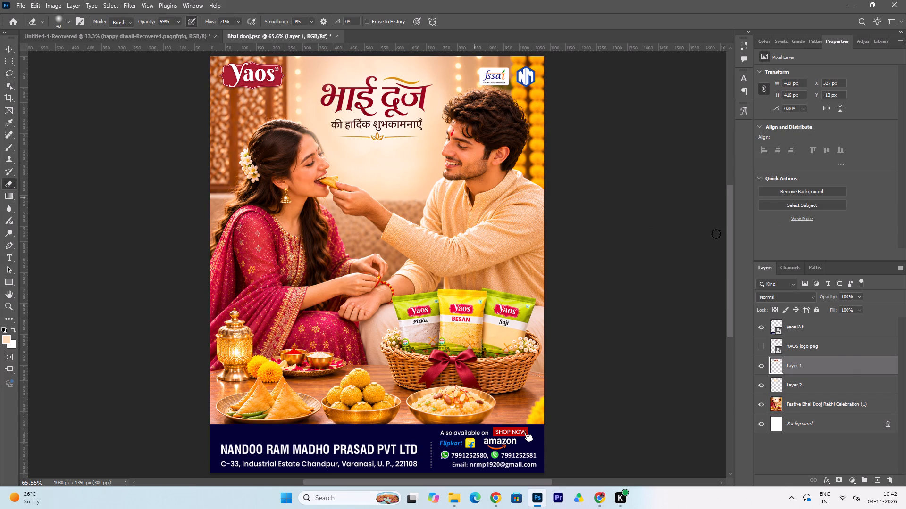
# Erase the parts of Layer 2 overlapping the woman's front hair, forehead and face with the 40 px Eraser.
pyautogui.click(814, 384)
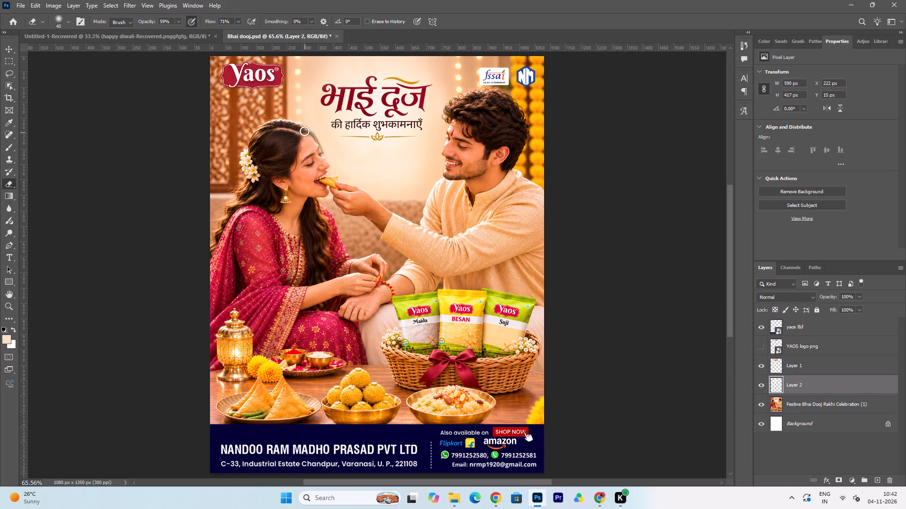
pyautogui.moveTo(304, 131); pyautogui.dragTo(312, 133)
pyautogui.moveTo(306, 129); pyautogui.dragTo(313, 132)
pyautogui.moveTo(313, 132); pyautogui.dragTo(304, 127)
pyautogui.moveTo(304, 127); pyautogui.dragTo(331, 170)
pyautogui.moveTo(316, 139); pyautogui.dragTo(325, 177)
pyautogui.moveTo(312, 150); pyautogui.dragTo(321, 156)
pyautogui.moveTo(321, 156); pyautogui.dragTo(319, 185)
pyautogui.moveTo(300, 129); pyautogui.dragTo(318, 167)
pyautogui.moveTo(293, 124); pyautogui.dragTo(306, 188)
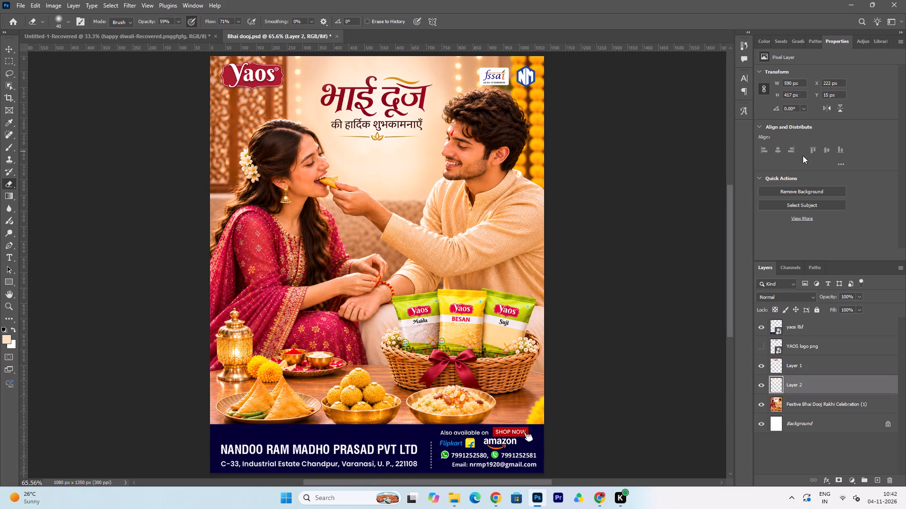
# Switch to the Move tool and save the Bhai dooj.psd document.
pyautogui.scroll(1, 731, 259)
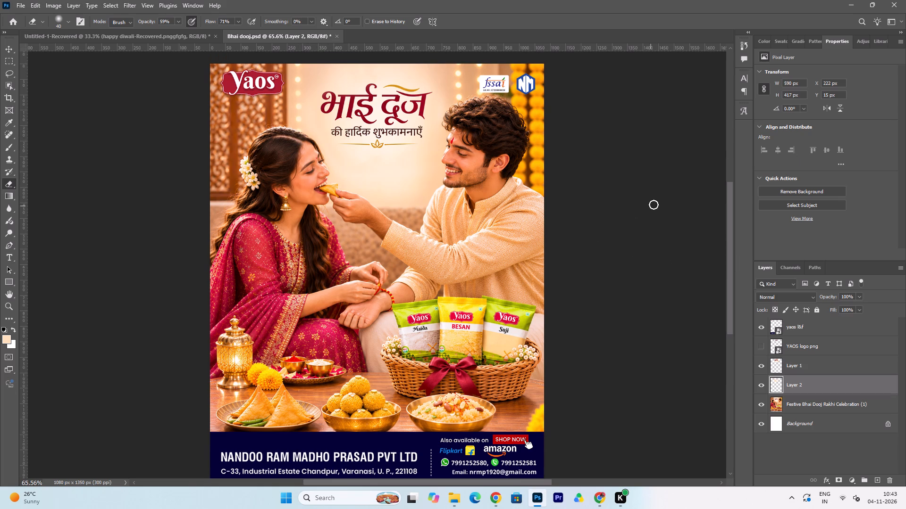
pyautogui.click(7, 49)
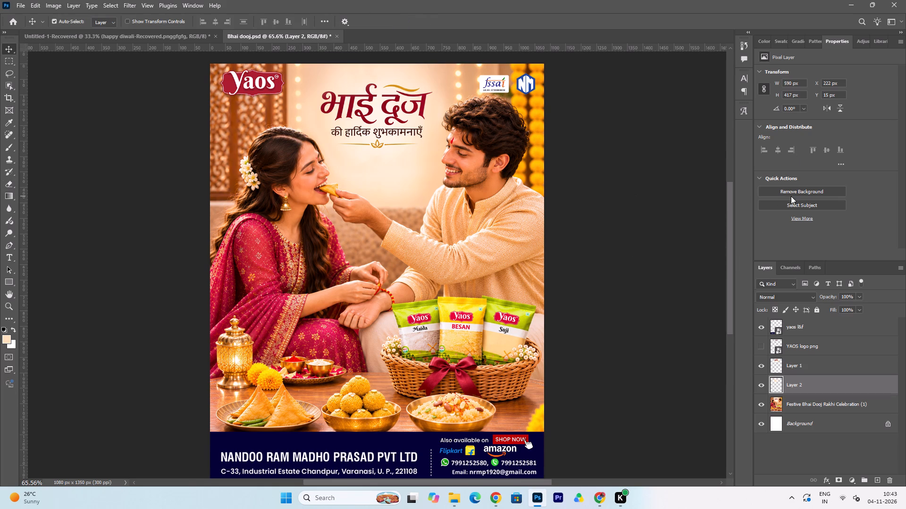
pyautogui.hotkey('ctrl', 's')
pyautogui.hotkey('ctrl', 's')
# Place the Suji (3) image from the Yaos PRODUCT folder on drive F: into the Bhai Dooj poster.
pyautogui.click(455, 500)
pyautogui.click(60, 358)
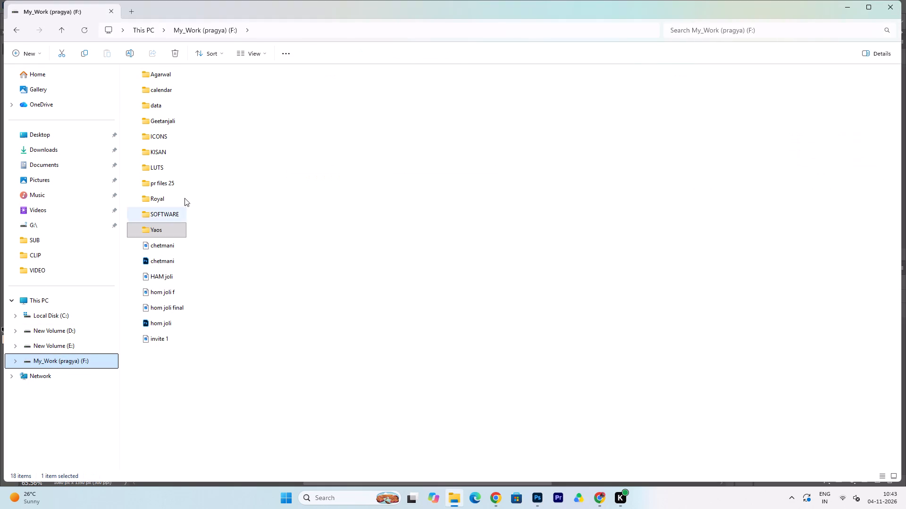
pyautogui.doubleClick(171, 230)
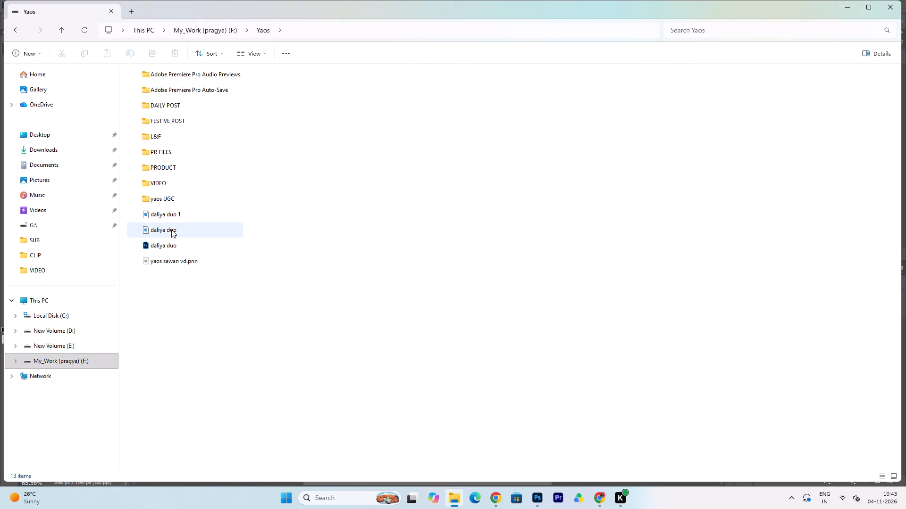
pyautogui.doubleClick(175, 165)
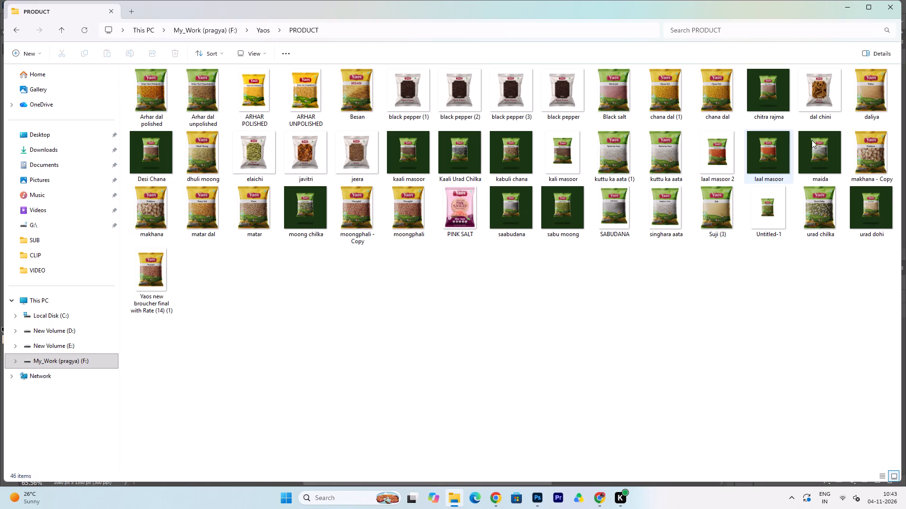
pyautogui.click(821, 149)
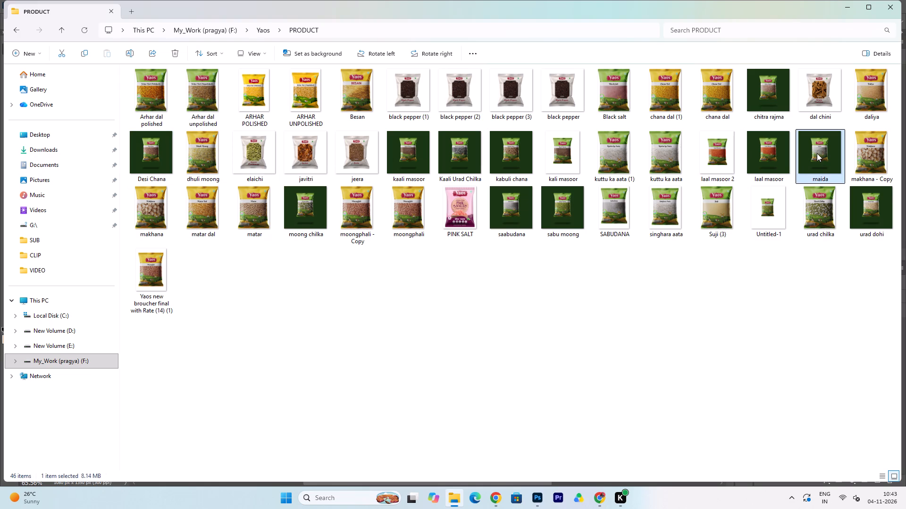
pyautogui.click(716, 222)
pyautogui.moveTo(713, 207); pyautogui.dragTo(530, 492)
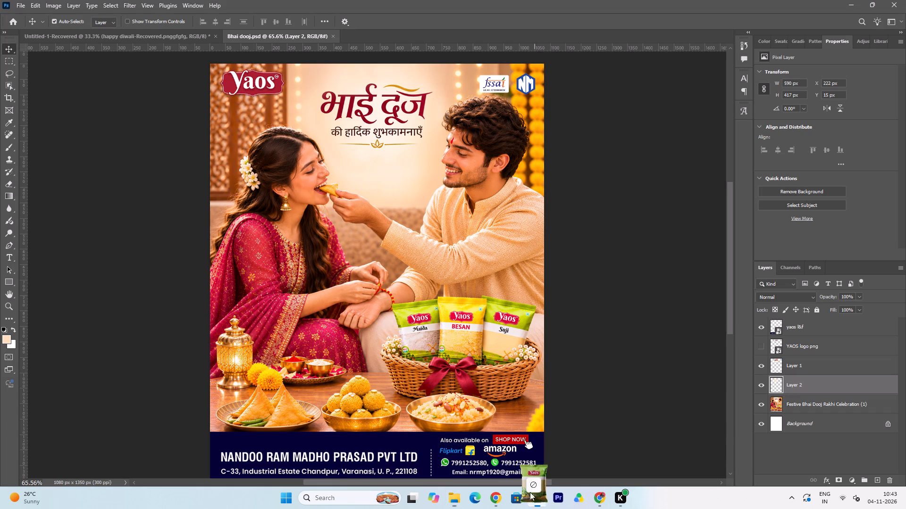
pyautogui.moveTo(530, 492); pyautogui.dragTo(379, 297)
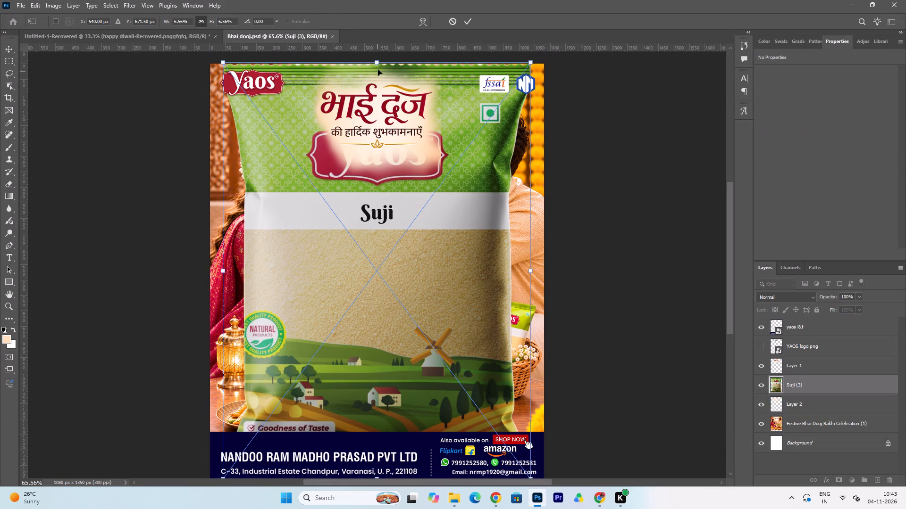
# Scale the placed Suji pack to about 1.12%, rotate it about 11° and fit it over the Suji packet in the basket.
pyautogui.moveTo(377, 63); pyautogui.dragTo(382, 362)
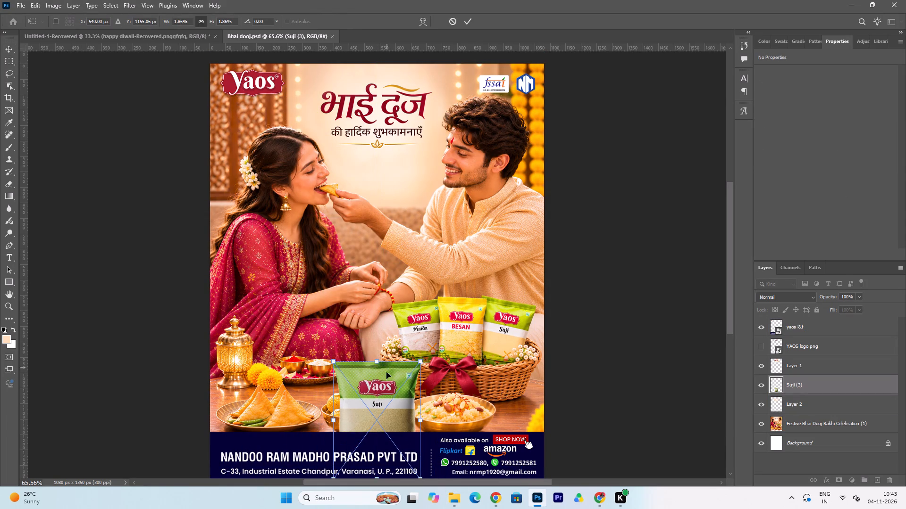
pyautogui.moveTo(372, 399); pyautogui.dragTo(507, 319)
pyautogui.moveTo(554, 280); pyautogui.dragTo(536, 304)
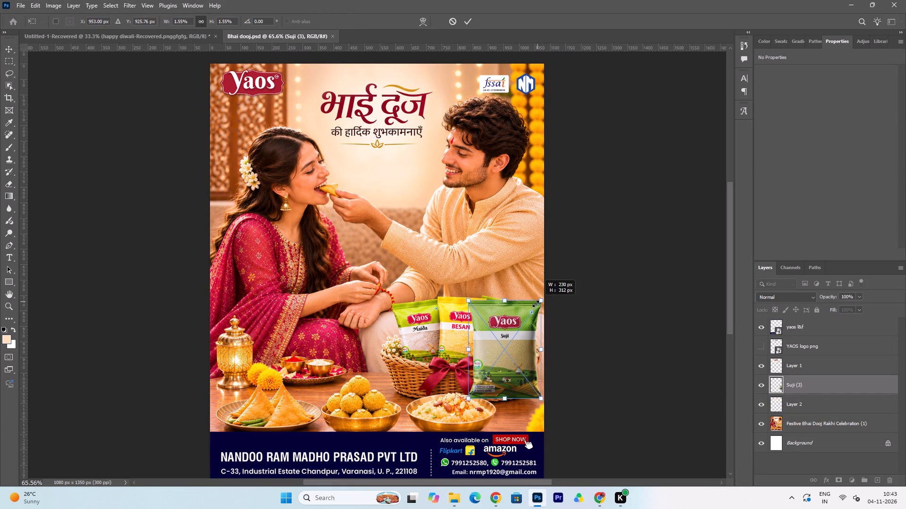
pyautogui.moveTo(536, 304); pyautogui.dragTo(527, 317)
pyautogui.moveTo(494, 338); pyautogui.dragTo(496, 313)
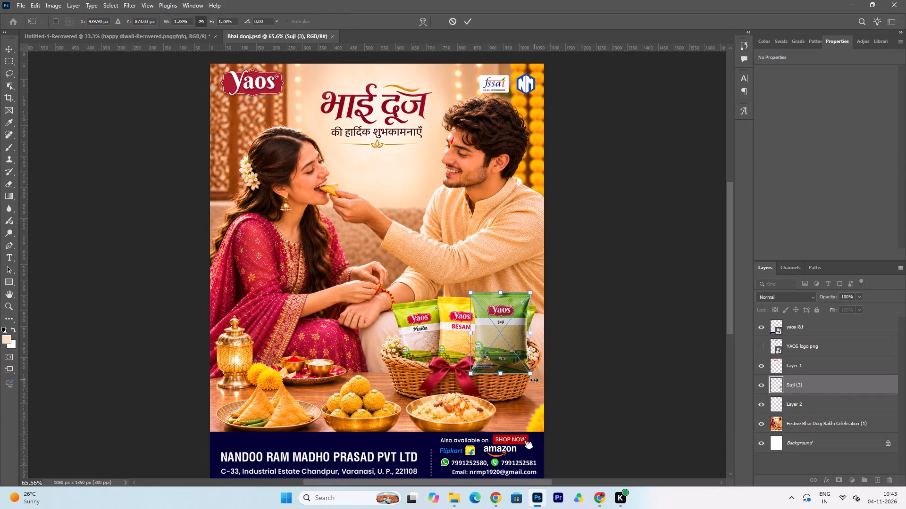
pyautogui.moveTo(538, 380); pyautogui.dragTo(528, 393)
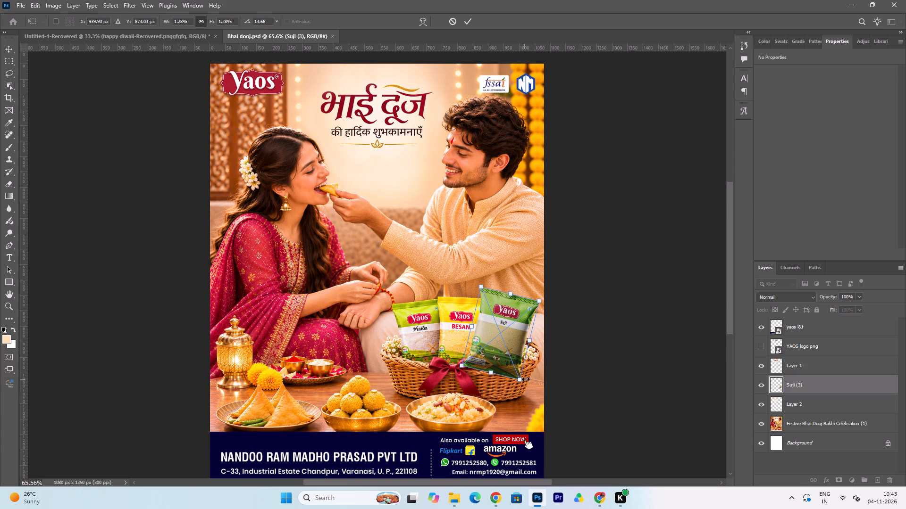
pyautogui.moveTo(523, 382); pyautogui.dragTo(520, 369)
pyautogui.moveTo(495, 334); pyautogui.dragTo(497, 341)
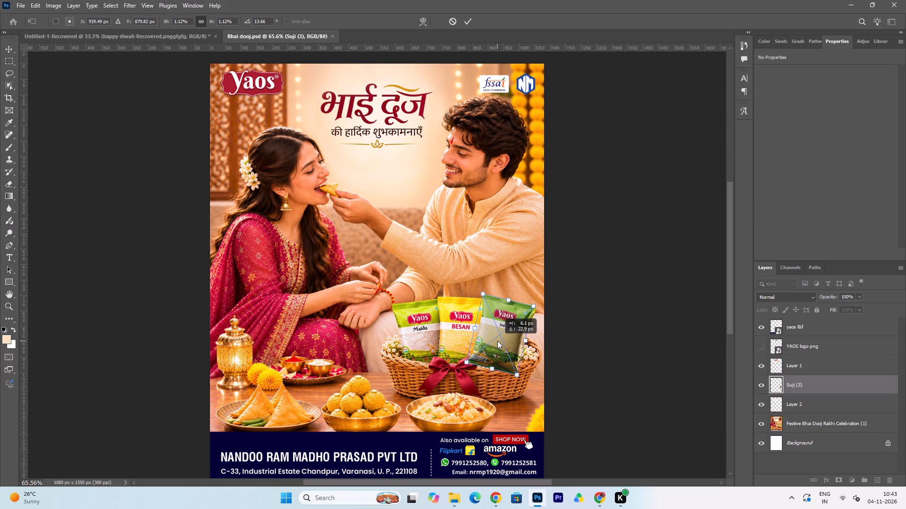
pyautogui.moveTo(497, 341); pyautogui.dragTo(501, 342)
pyautogui.click(523, 384)
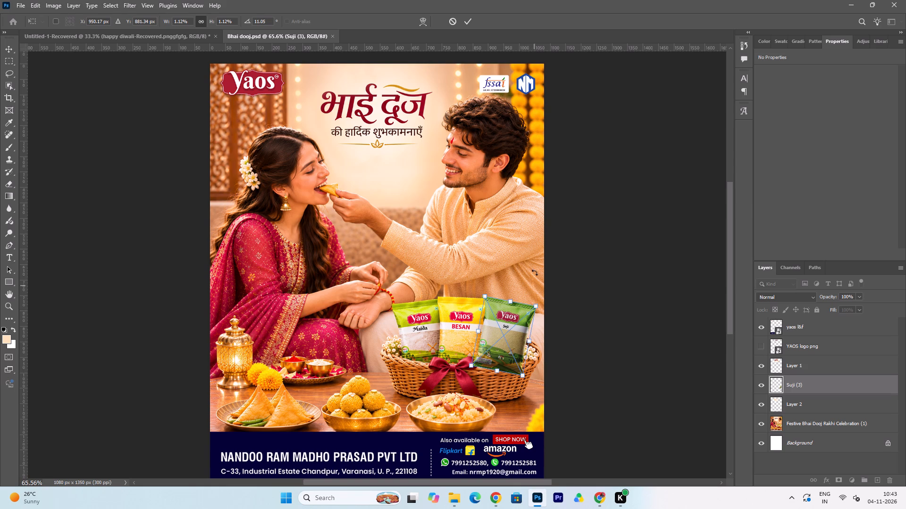
pyautogui.click(470, 20)
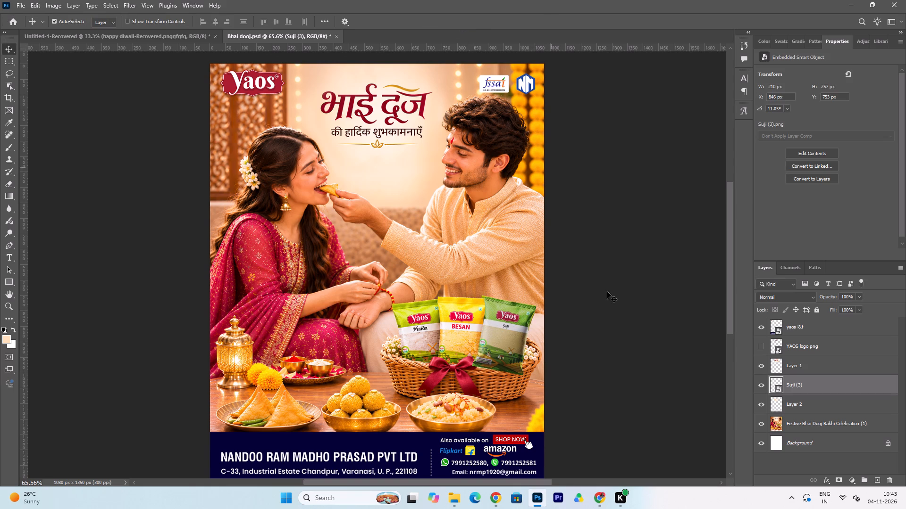
# Place the Besan image from the Yaos PRODUCT folder into the Bhai Dooj poster.
pyautogui.click(458, 501)
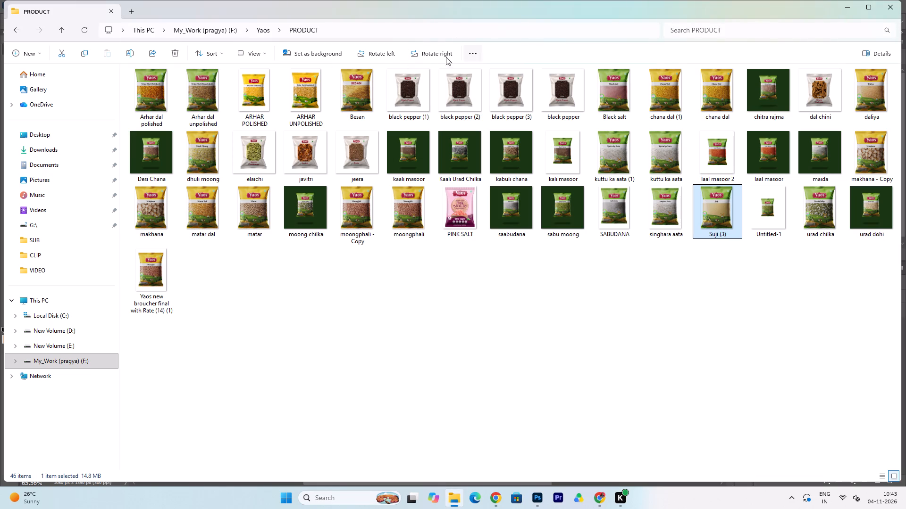
pyautogui.click(372, 88)
pyautogui.moveTo(353, 88); pyautogui.dragTo(543, 482)
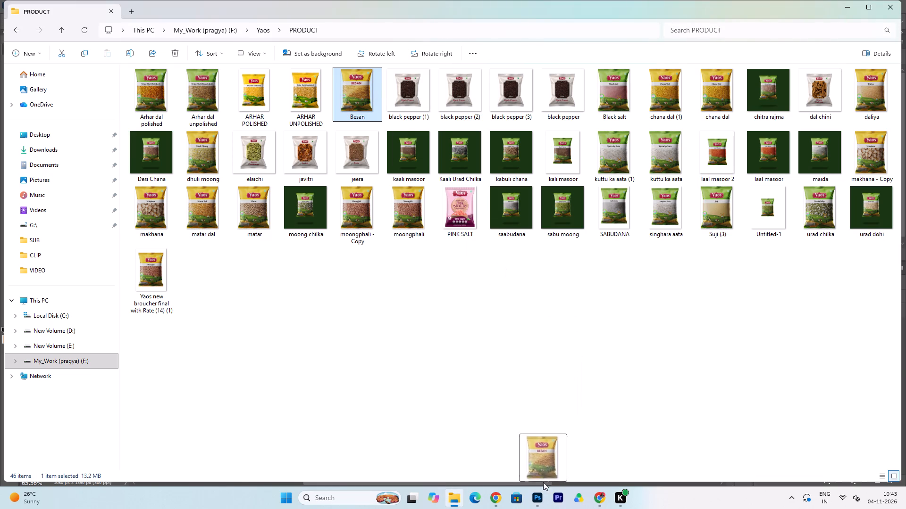
pyautogui.moveTo(543, 482); pyautogui.dragTo(440, 343)
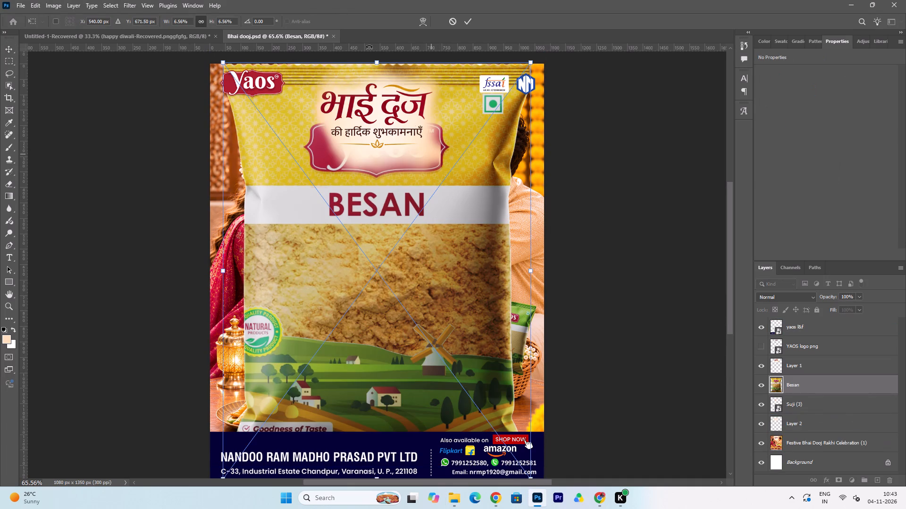
# Scale the placed Besan pack to about 1.10%, position it over the middle packet in the basket and commit the placement.
pyautogui.moveTo(377, 61); pyautogui.dragTo(405, 356)
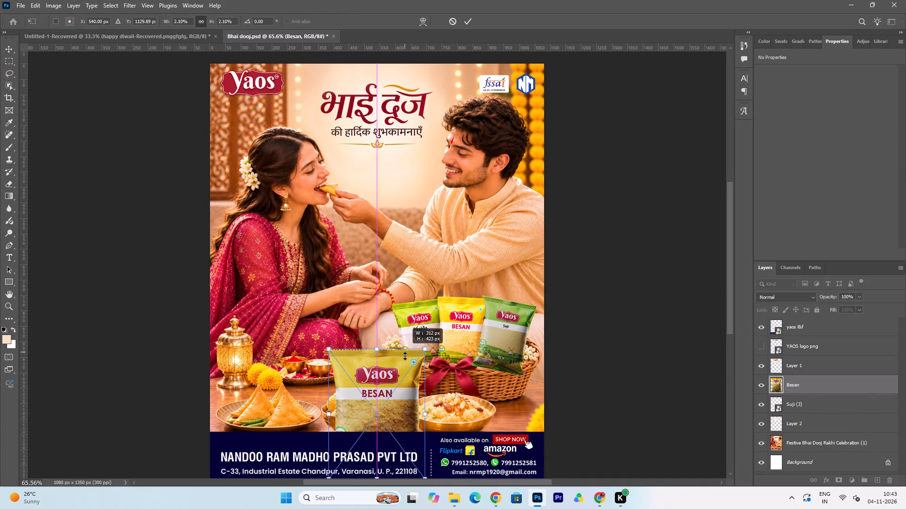
pyautogui.moveTo(405, 356); pyautogui.dragTo(403, 396)
pyautogui.moveTo(383, 413); pyautogui.dragTo(385, 413)
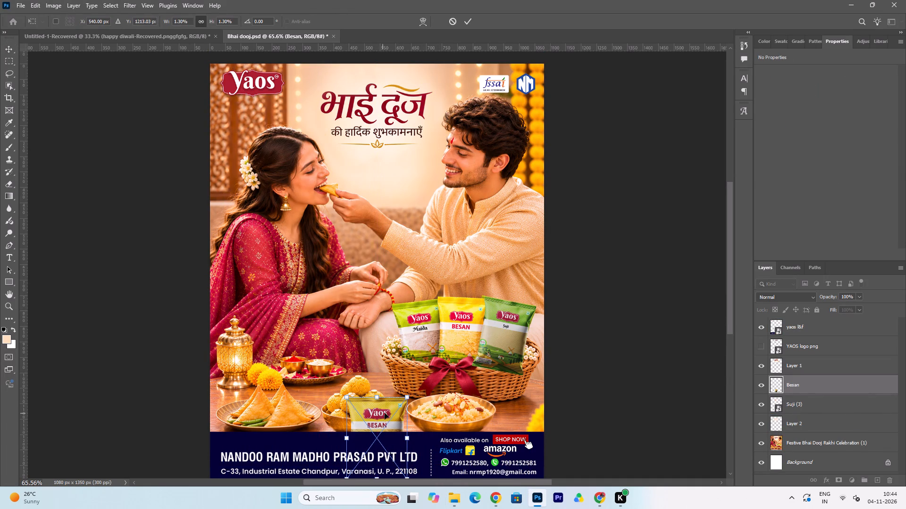
pyautogui.moveTo(385, 413); pyautogui.dragTo(464, 312)
pyautogui.moveTo(490, 297); pyautogui.dragTo(486, 313)
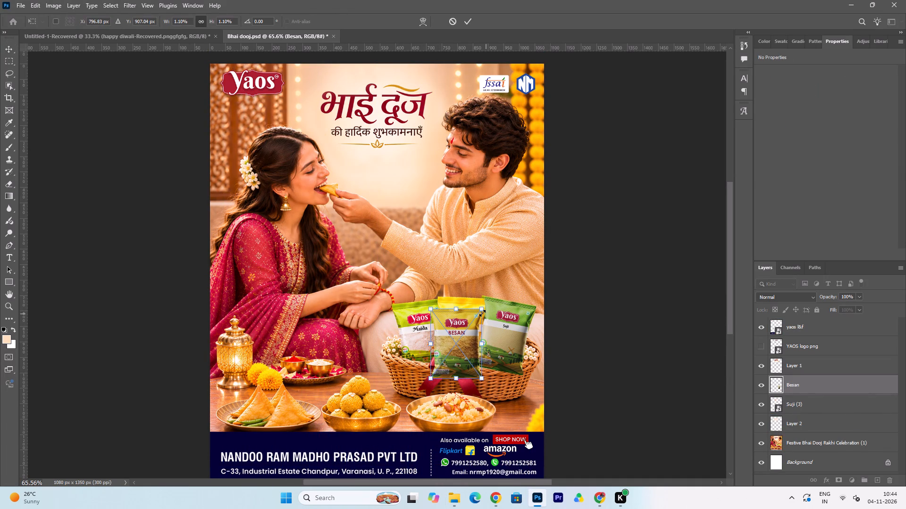
pyautogui.moveTo(461, 329); pyautogui.dragTo(472, 314)
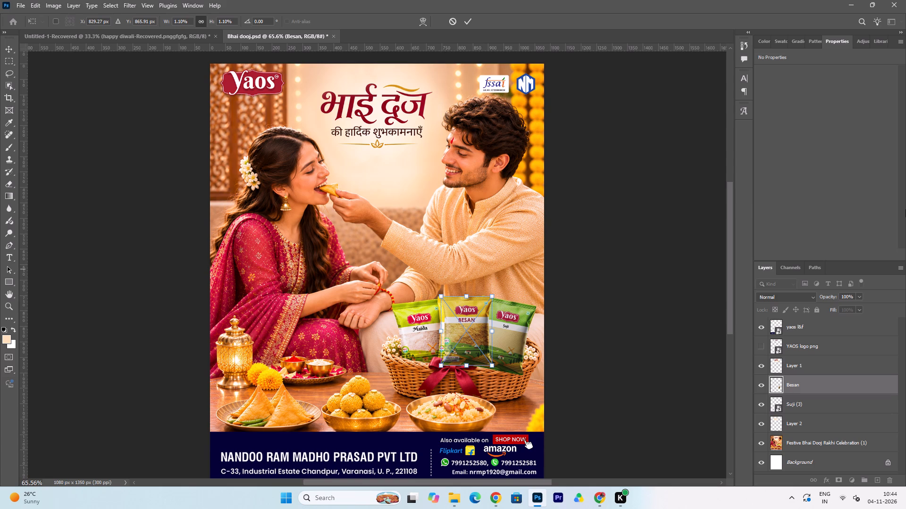
pyautogui.hotkey('ctrl', 's')
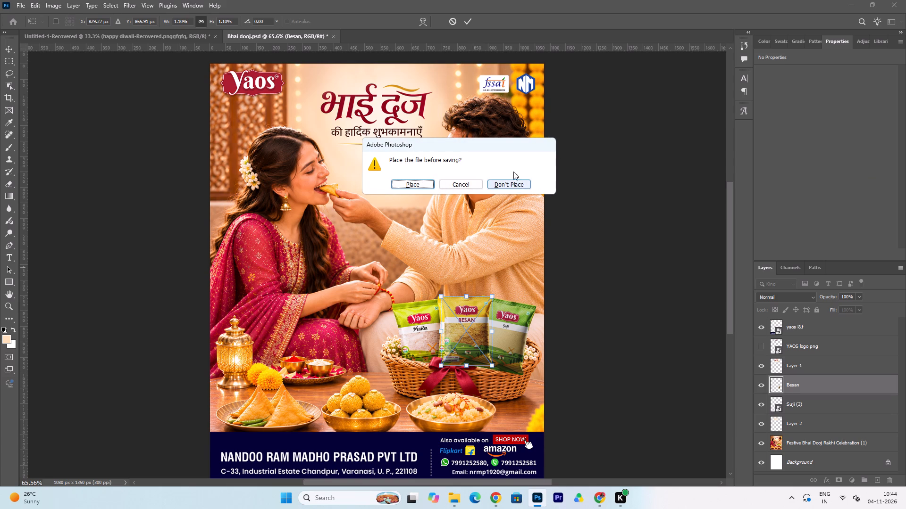
pyautogui.click(457, 60)
pyautogui.click(470, 187)
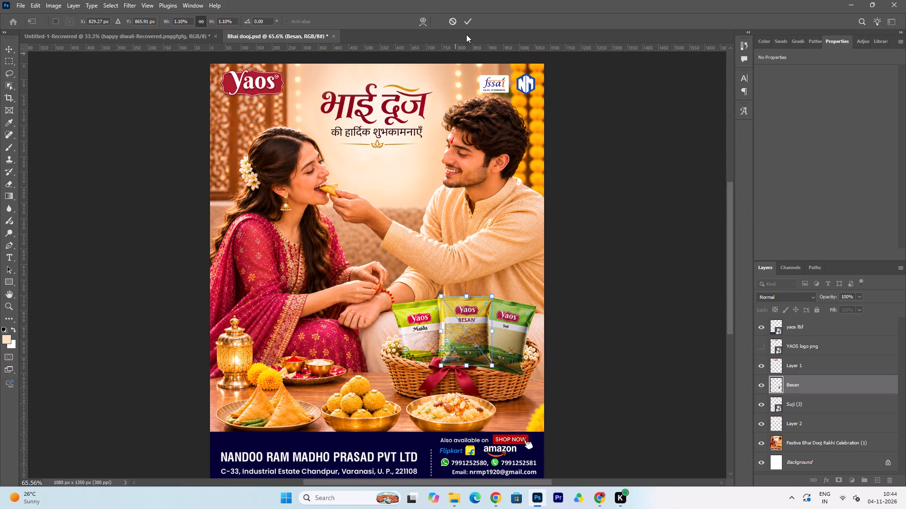
pyautogui.click(467, 22)
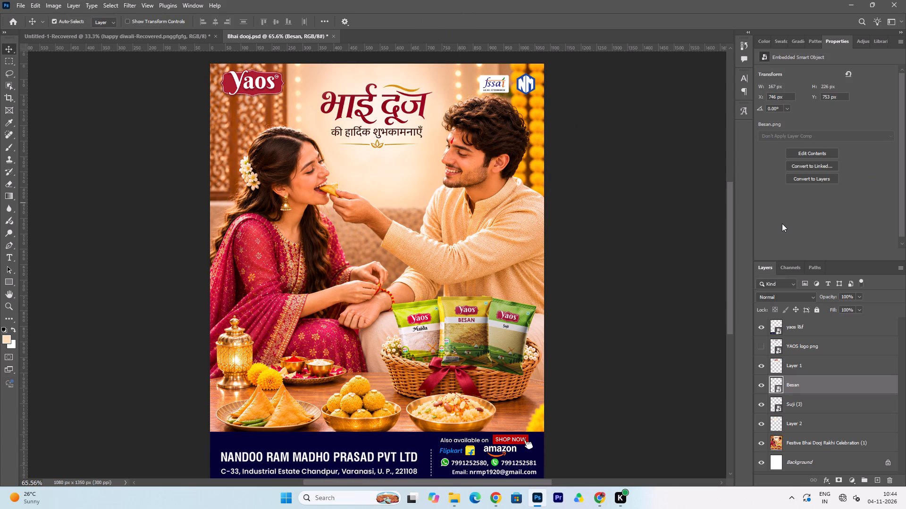
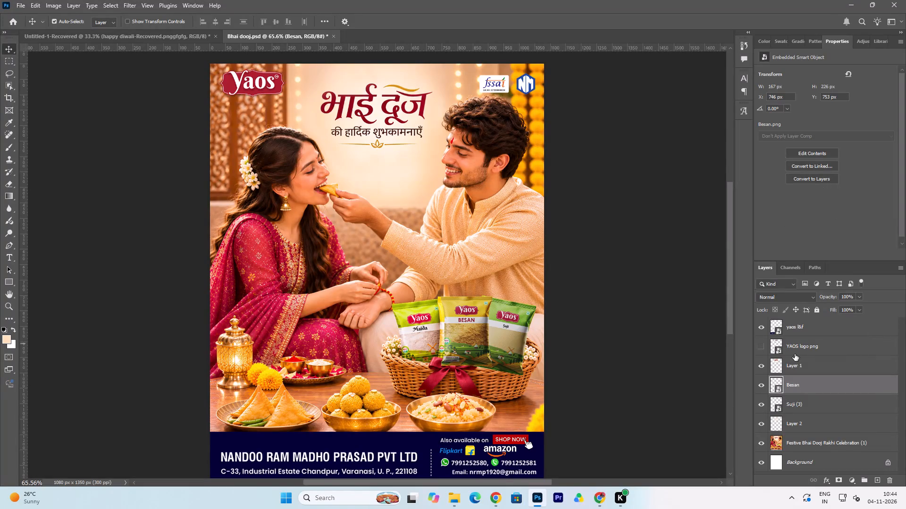
# Nudge the Besan pack in the basket about 18 px left and 2 px up, to X 728 px and Y 751 px.
pyautogui.doubleClick(475, 329)
pyautogui.press('Left')
pyautogui.press('Left')
pyautogui.press('Left')
pyautogui.press('Left')
pyautogui.press('Left')
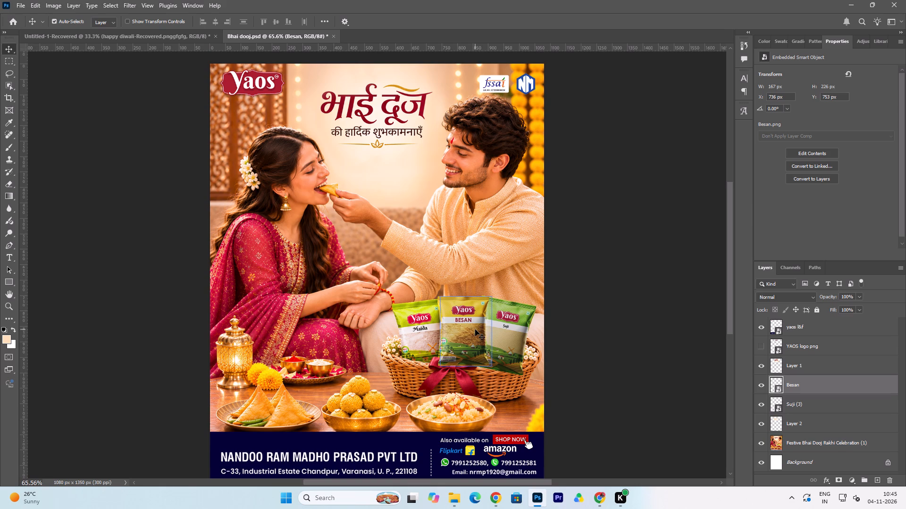
pyautogui.press('Left')
pyautogui.press('Left')
pyautogui.press('Left')
pyautogui.press('Left')
pyautogui.press('Up')
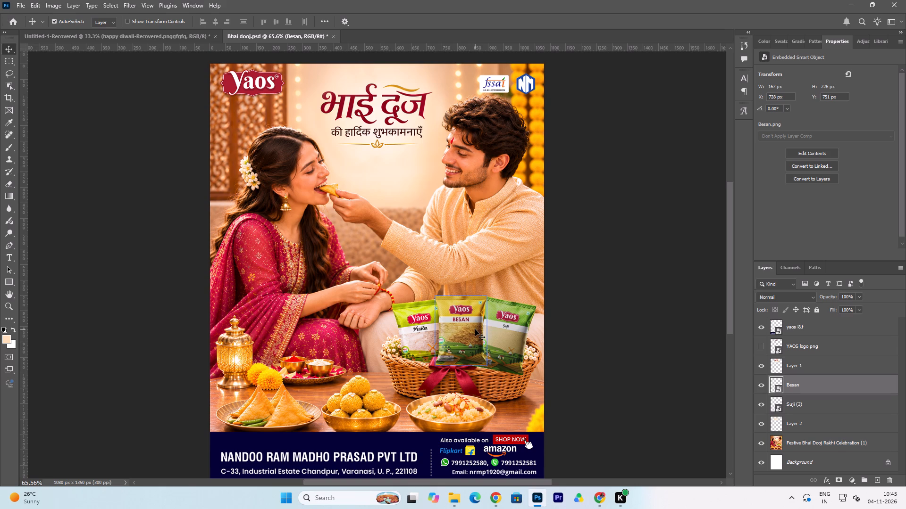
# Fine-tune the Suji pack's fit in the basket with Free Transform, keeping it at about 1.12% scale and 11.05° rotation.
pyautogui.click(510, 344)
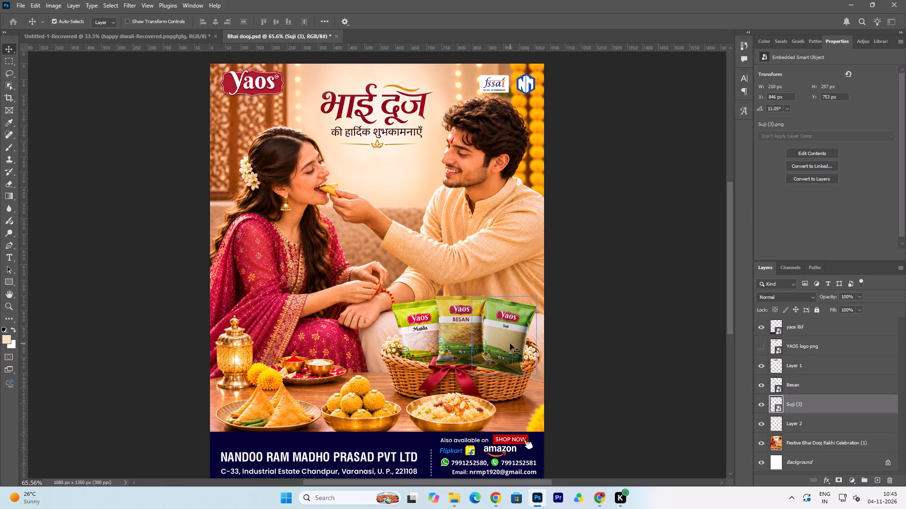
pyautogui.hotkey('ctrl', 't')
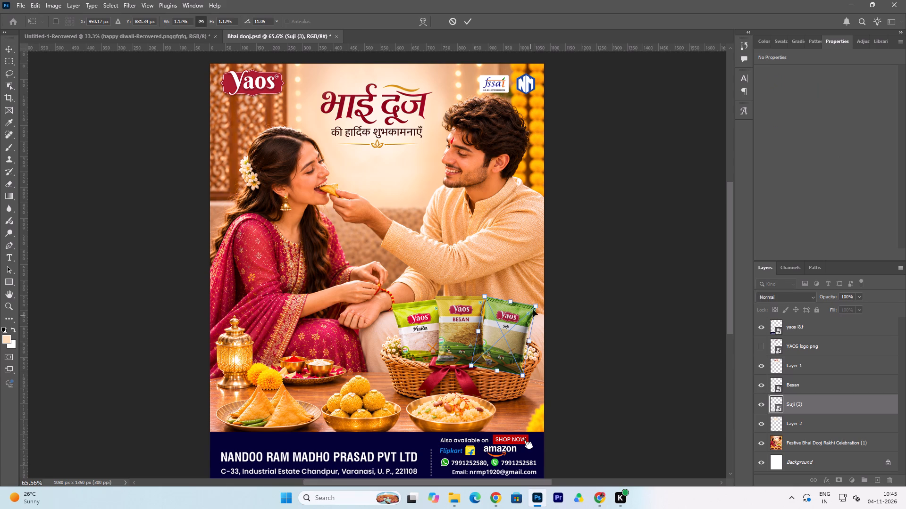
pyautogui.click(535, 308)
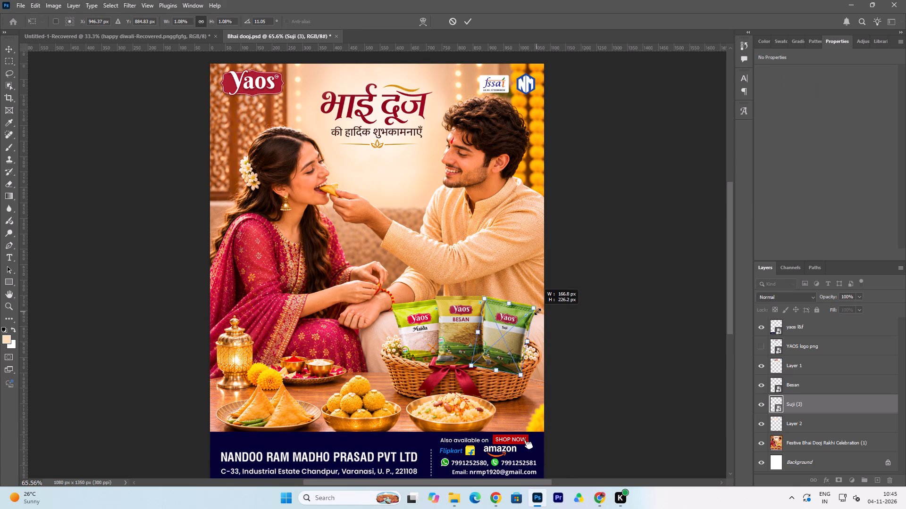
pyautogui.click(469, 19)
# Enlarge the Besan pack to about 1.14% and shift it down slightly so it sits at about X 728 px, Y 750 px.
pyautogui.click(460, 342)
pyautogui.hotkey('ctrl', 't')
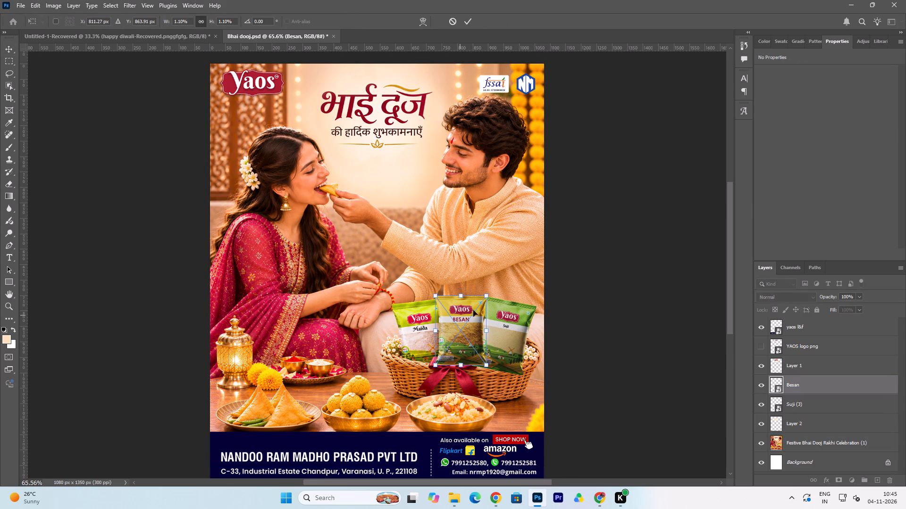
pyautogui.click(487, 295)
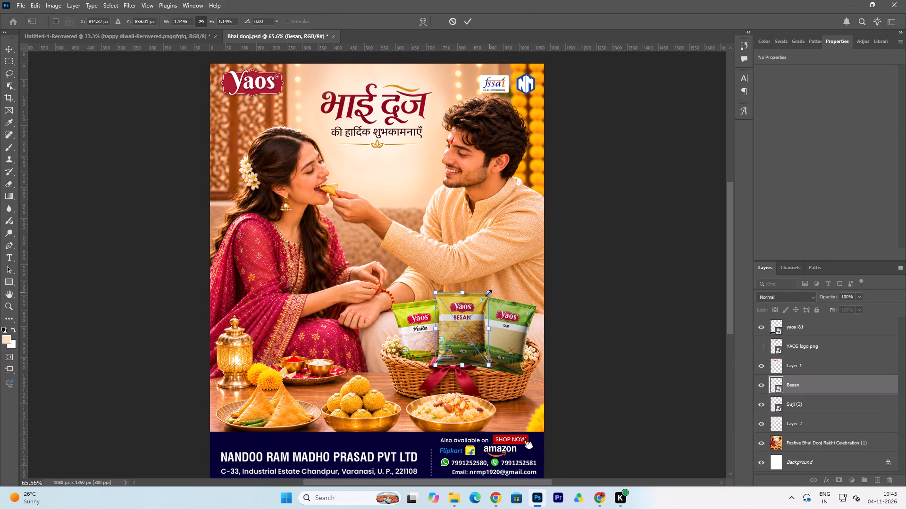
pyautogui.press('Down')
pyautogui.press('Down')
pyautogui.press('Down')
pyautogui.press('Down')
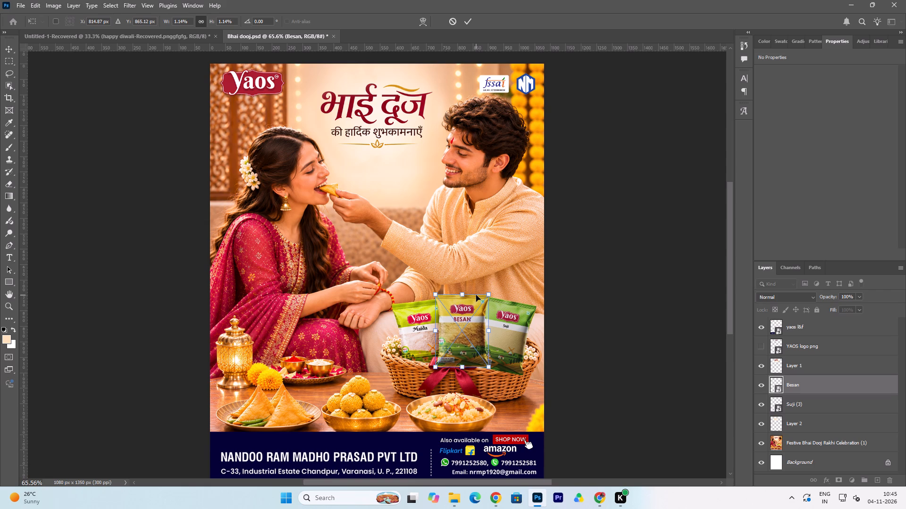
pyautogui.press('Down')
pyautogui.press('Down')
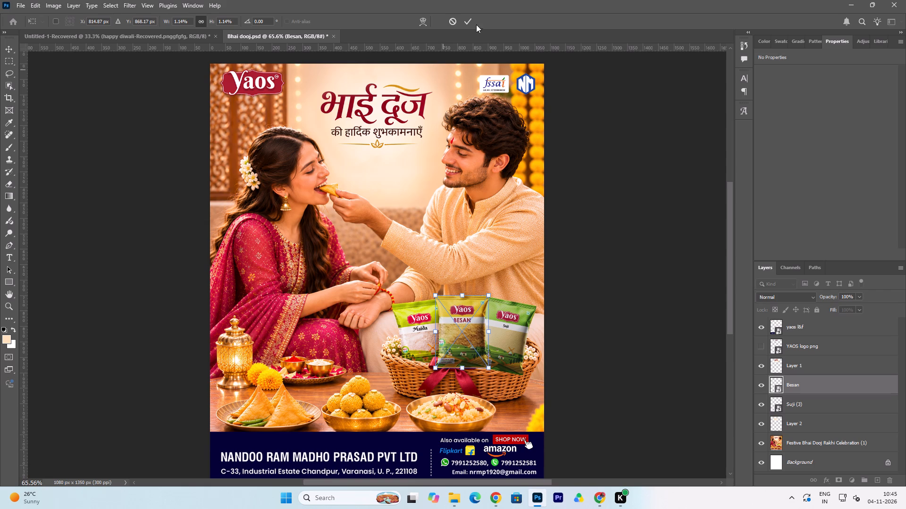
pyautogui.click(466, 19)
# Place the maida image from the Yaos PRODUCT folder into the Untitled-1-Recovered document.
pyautogui.click(455, 500)
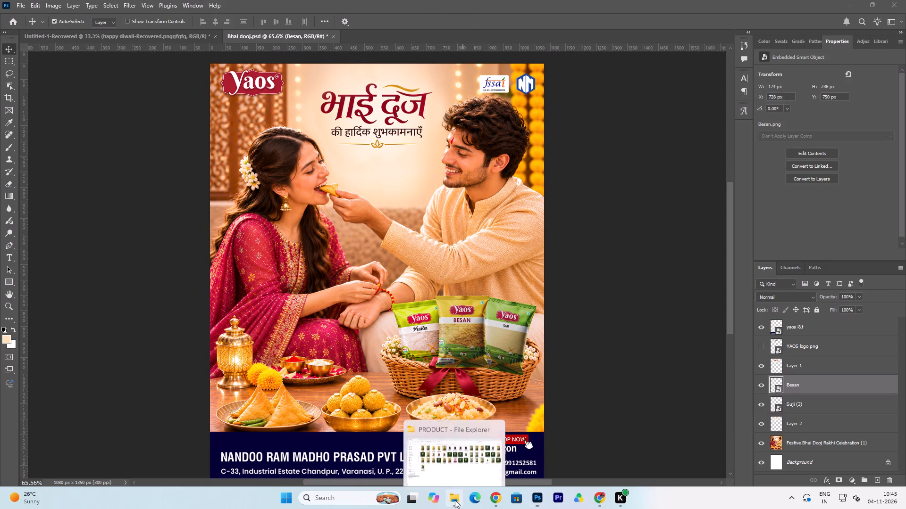
pyautogui.moveTo(825, 148); pyautogui.dragTo(608, 379)
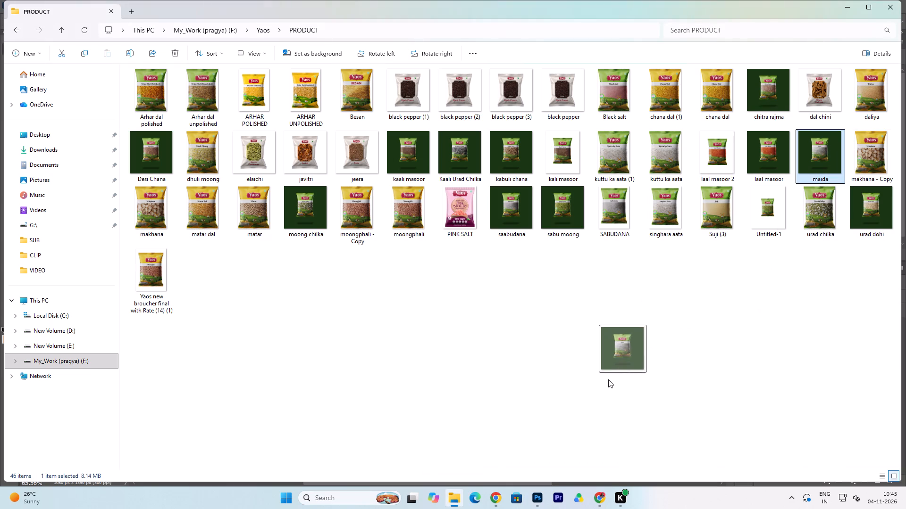
pyautogui.moveTo(608, 379); pyautogui.dragTo(540, 497)
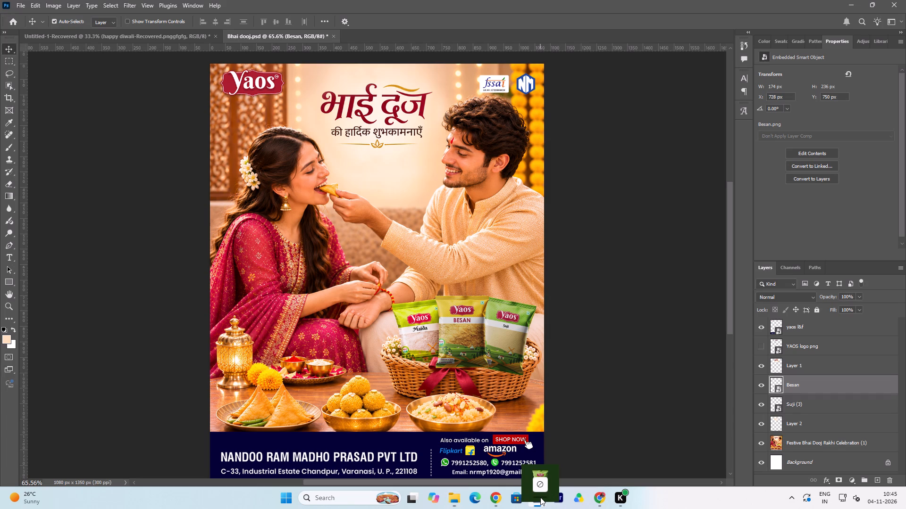
pyautogui.moveTo(540, 497); pyautogui.dragTo(460, 36)
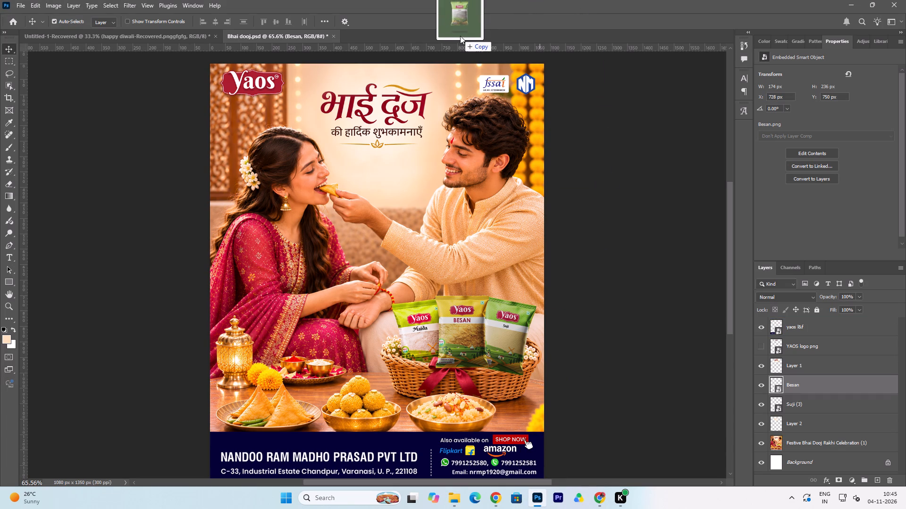
pyautogui.moveTo(460, 36); pyautogui.dragTo(157, 31)
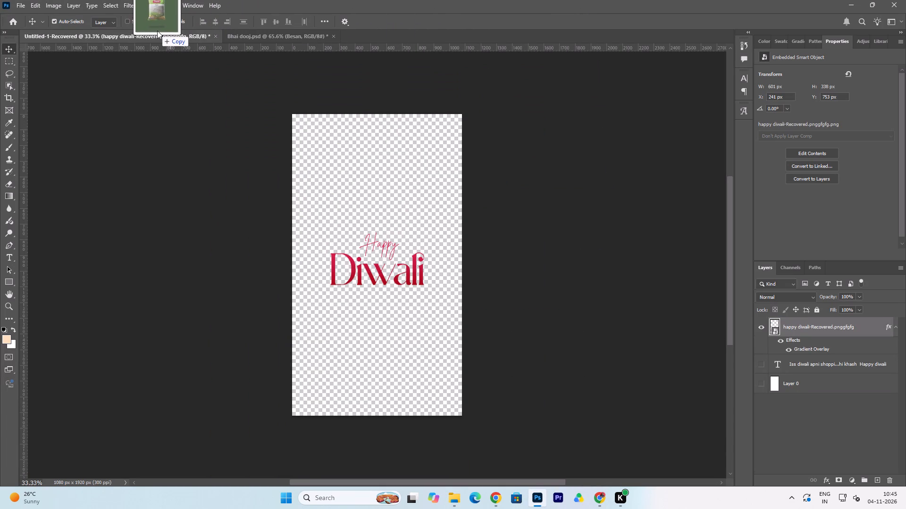
pyautogui.moveTo(157, 31); pyautogui.dragTo(385, 207)
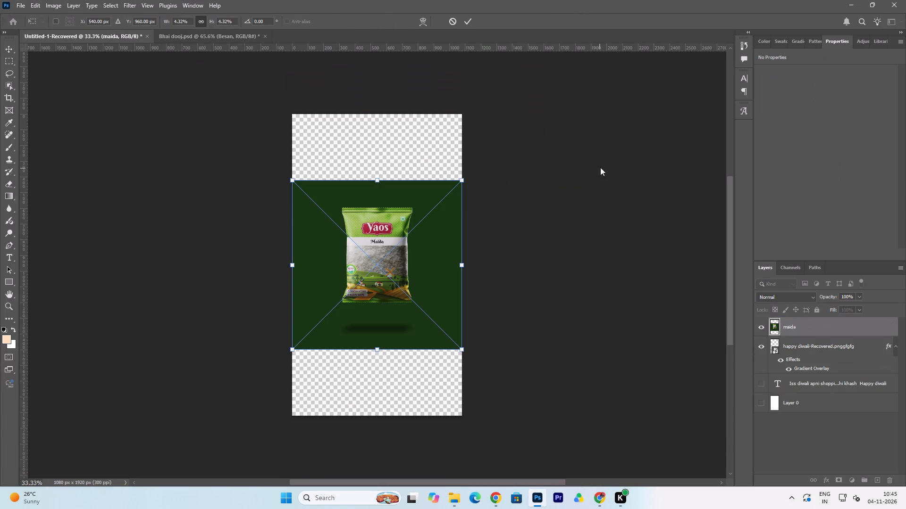
pyautogui.click(468, 22)
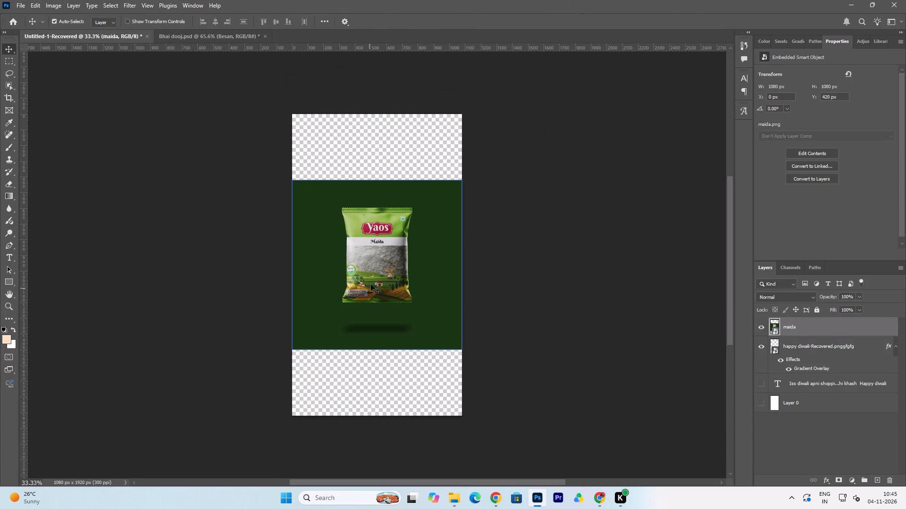
# Select the Maida pack with the Object Selection tool, copy it to a new layer and hide the original maida layer.
pyautogui.click(373, 282)
pyautogui.scroll(9, 373, 282)
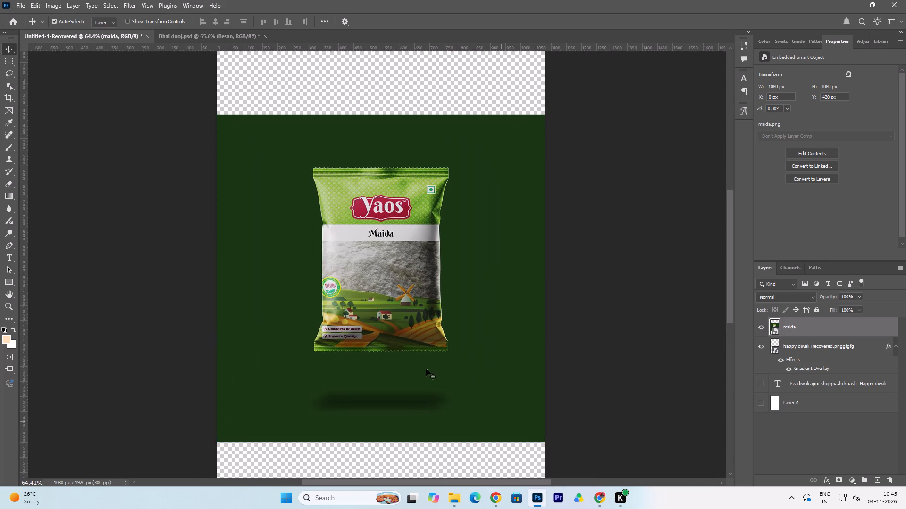
pyautogui.click(8, 59)
pyautogui.rightClick(8, 59)
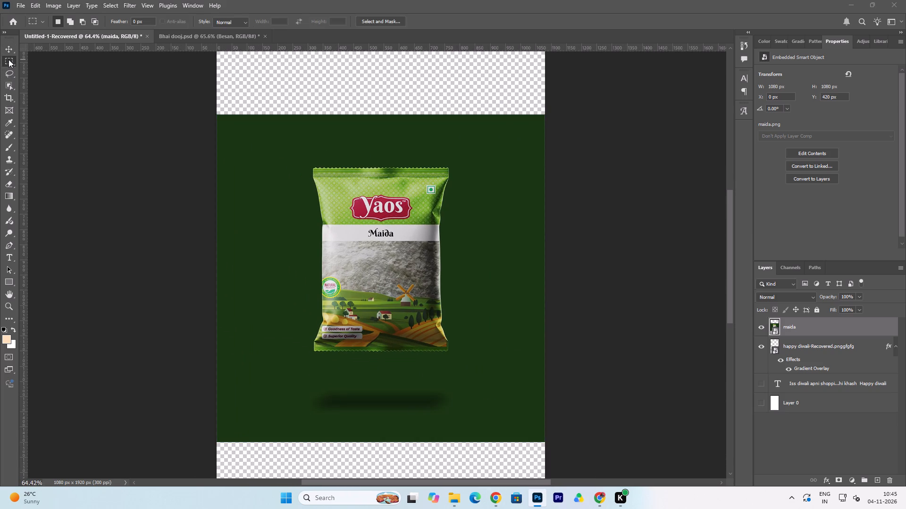
pyautogui.click(12, 74)
pyautogui.rightClick(12, 74)
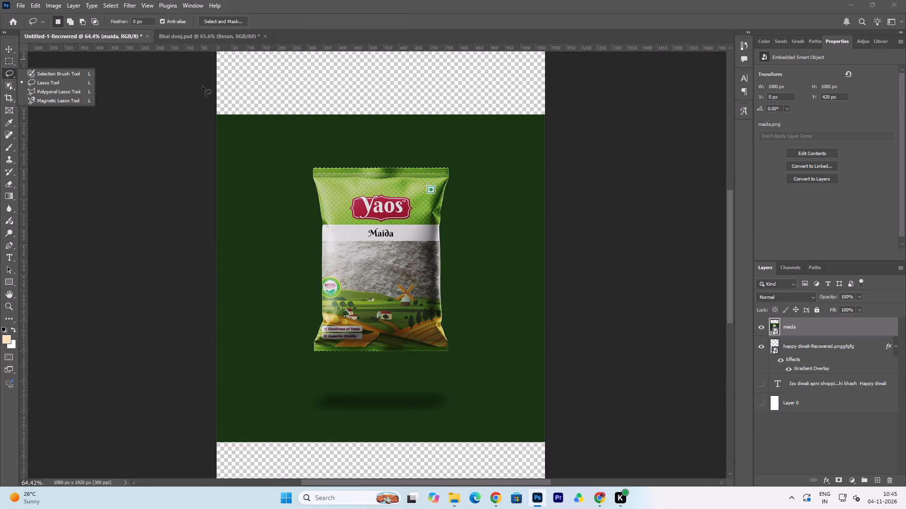
pyautogui.click(10, 83)
pyautogui.rightClick(10, 83)
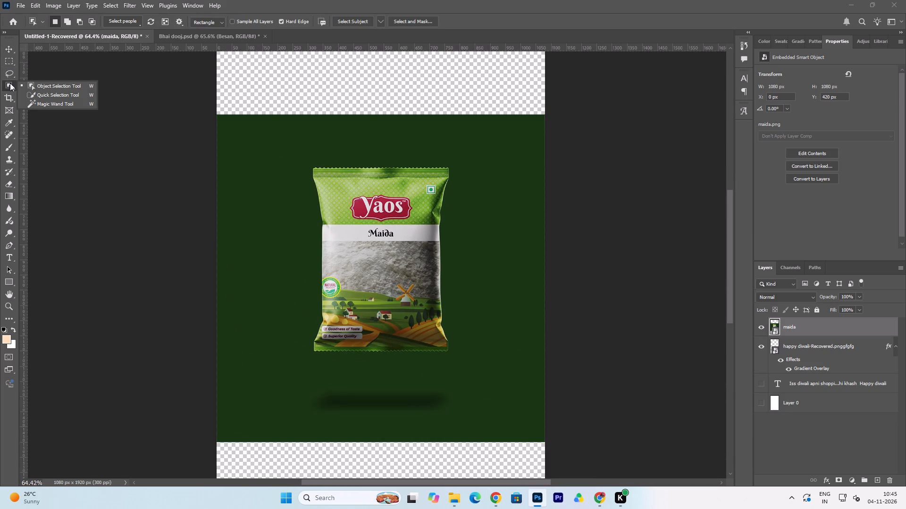
pyautogui.click(48, 84)
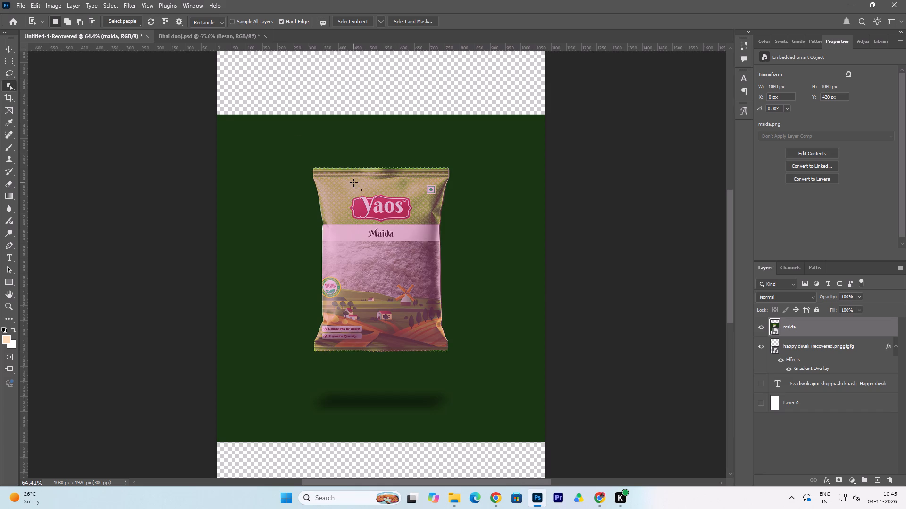
pyautogui.click(353, 182)
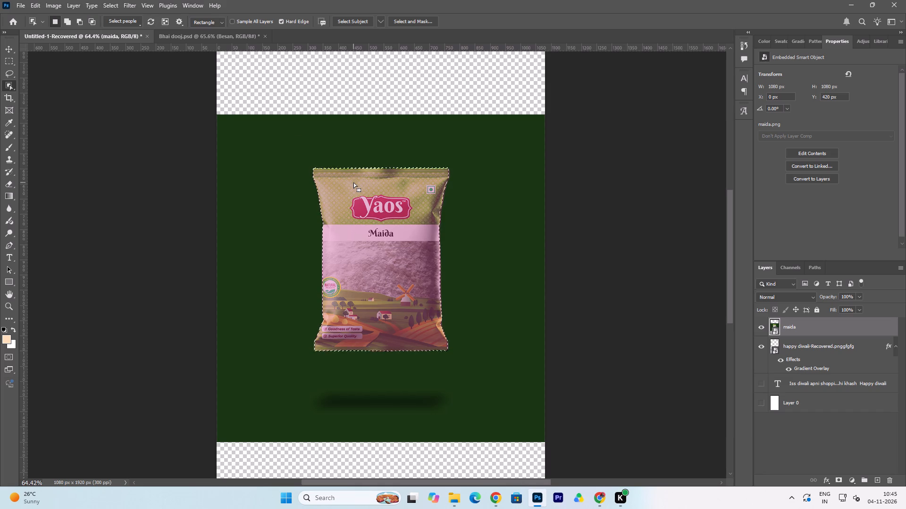
pyautogui.hotkey('ctrl', 'j')
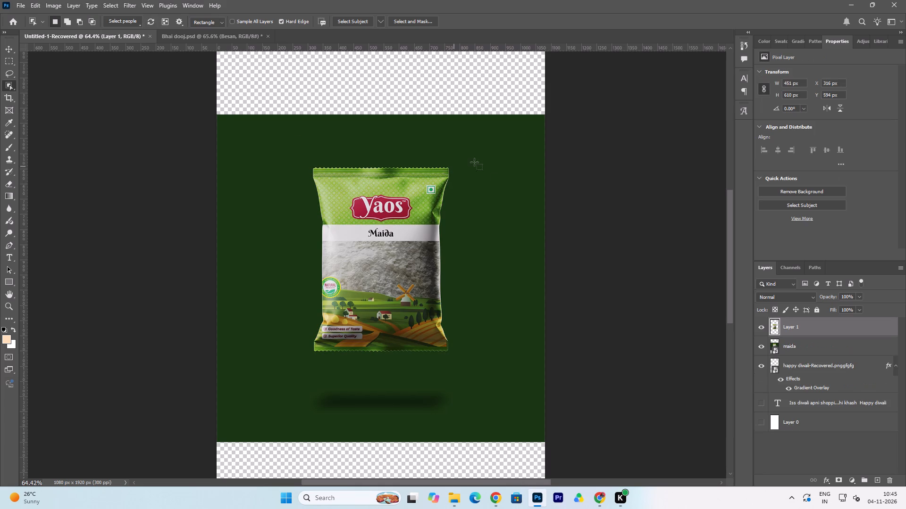
pyautogui.click(763, 347)
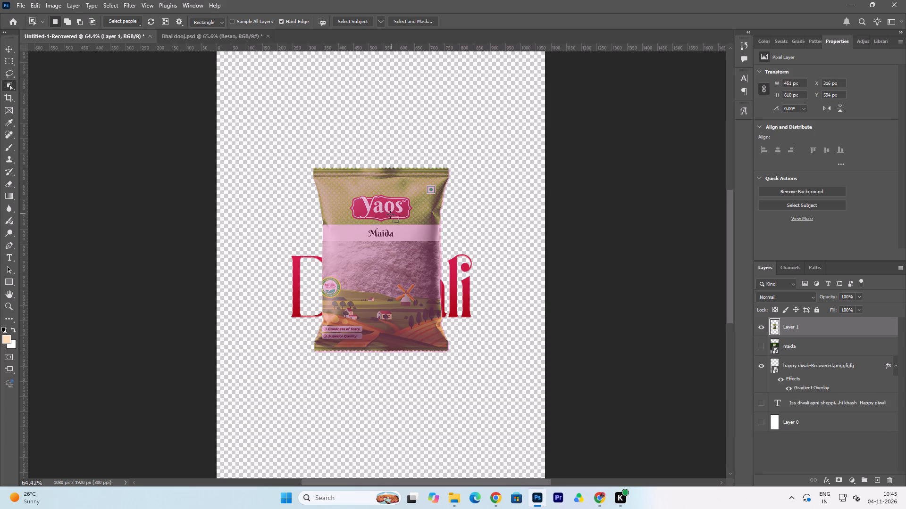
# Move the cut-out Maida pack from Untitled-1-Recovered into the Bhai dooj poster, above the Besan layer.
pyautogui.click(8, 48)
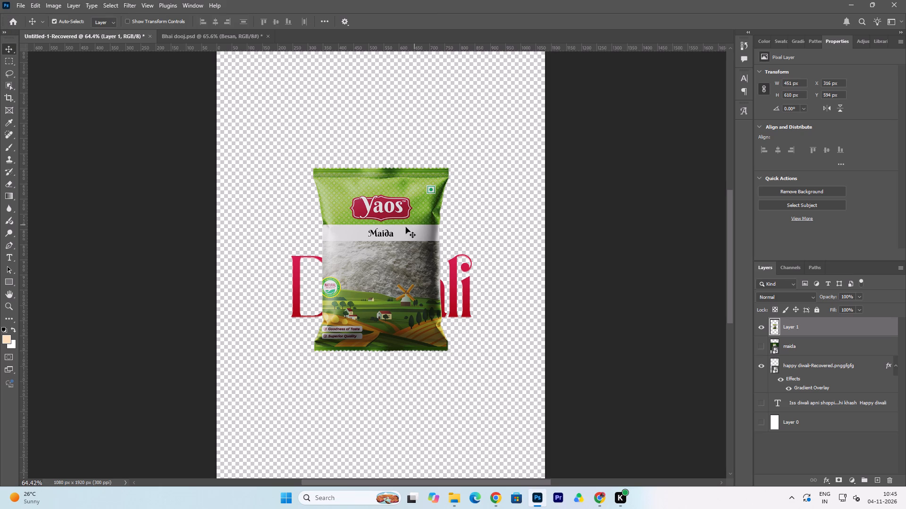
pyautogui.moveTo(403, 224); pyautogui.dragTo(236, 38)
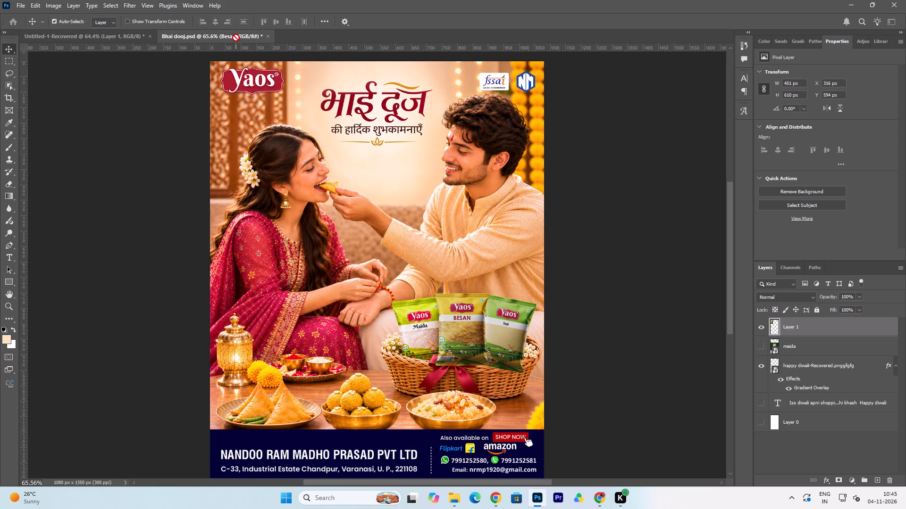
pyautogui.moveTo(236, 38); pyautogui.dragTo(385, 287)
pyautogui.click(386, 210)
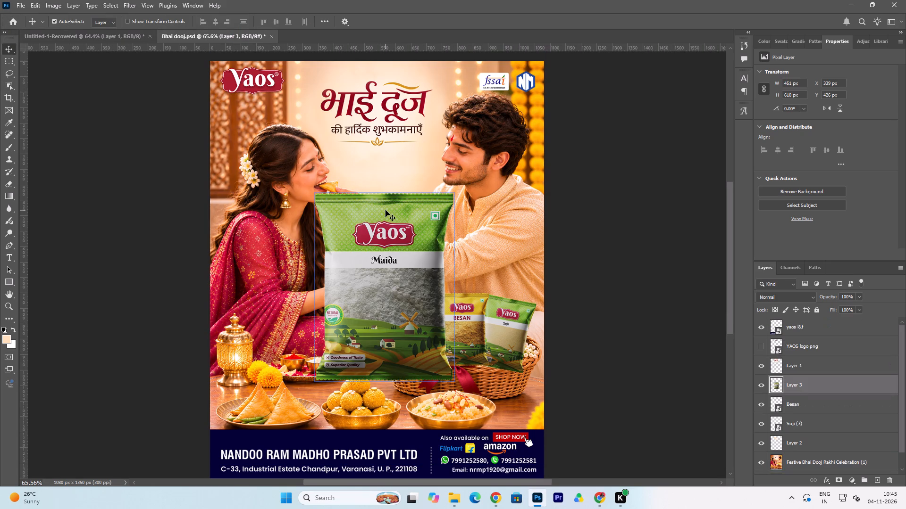
# Scale the Maida pack to about 37.13%, rotate it about -7.28° and fit it over the Maida packet in the basket.
pyautogui.hotkey('ctrl', 't')
pyautogui.moveTo(454, 191); pyautogui.dragTo(427, 244)
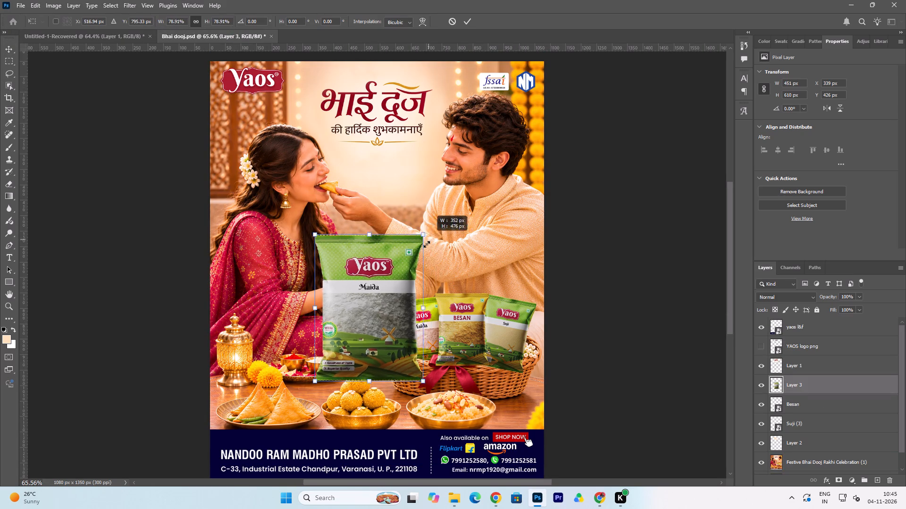
pyautogui.moveTo(427, 244); pyautogui.dragTo(386, 329)
pyautogui.moveTo(329, 362); pyautogui.dragTo(419, 354)
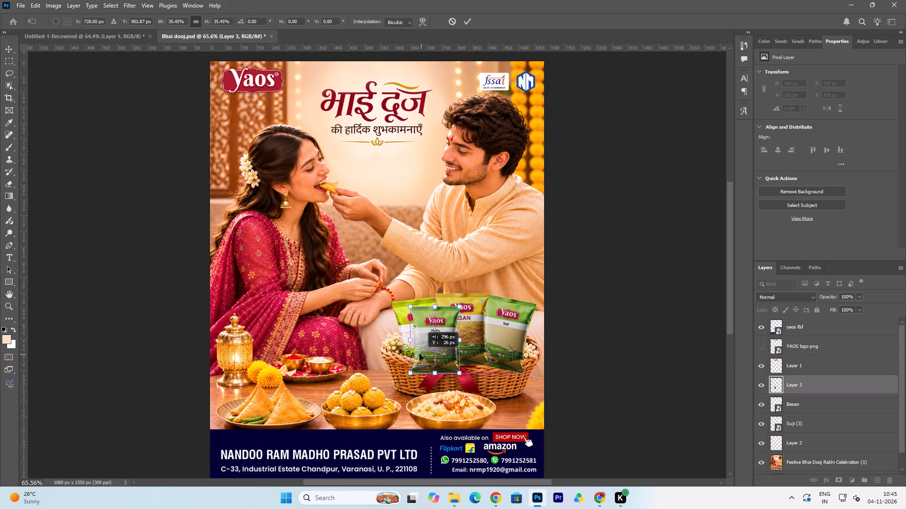
pyautogui.moveTo(419, 354); pyautogui.dragTo(413, 348)
pyautogui.moveTo(455, 377); pyautogui.dragTo(460, 375)
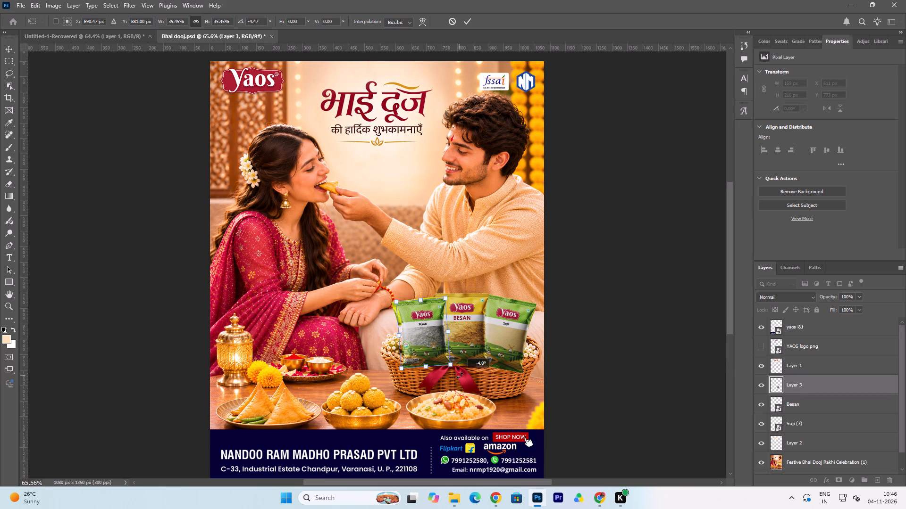
pyautogui.moveTo(460, 375); pyautogui.dragTo(461, 374)
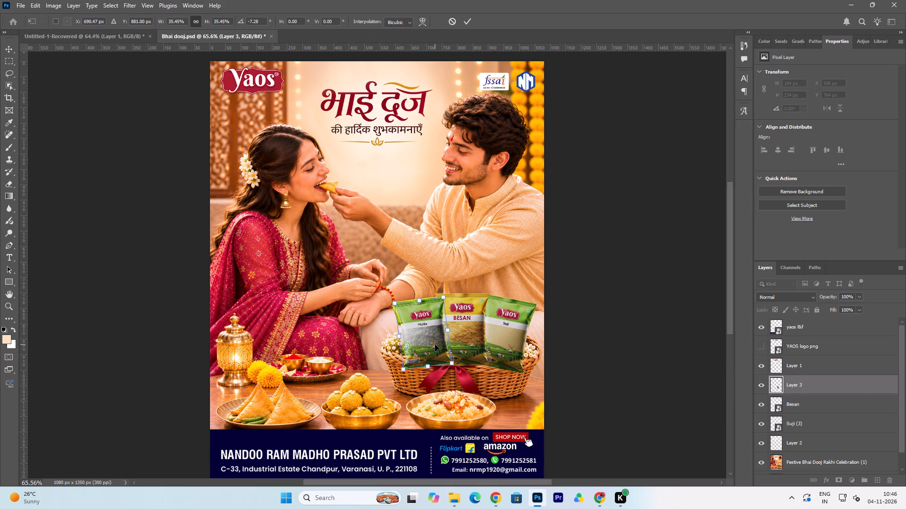
pyautogui.moveTo(455, 365); pyautogui.dragTo(460, 365)
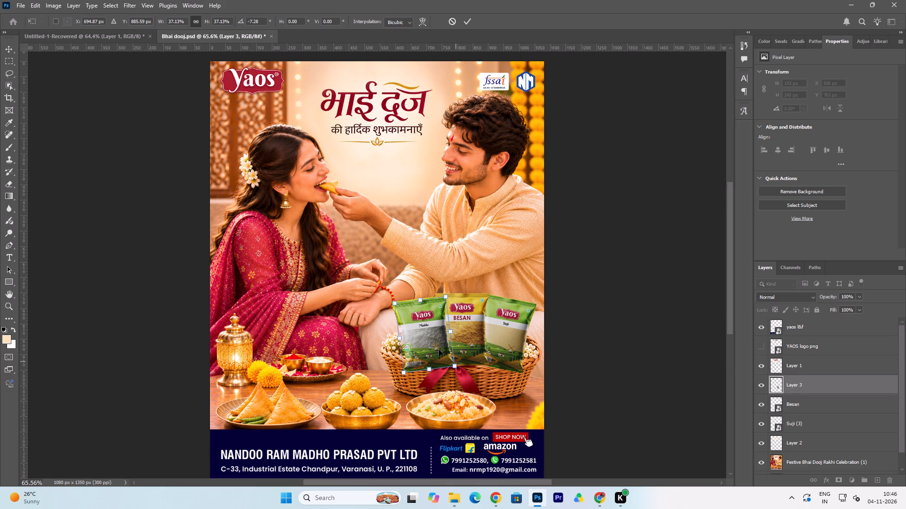
pyautogui.click(435, 342)
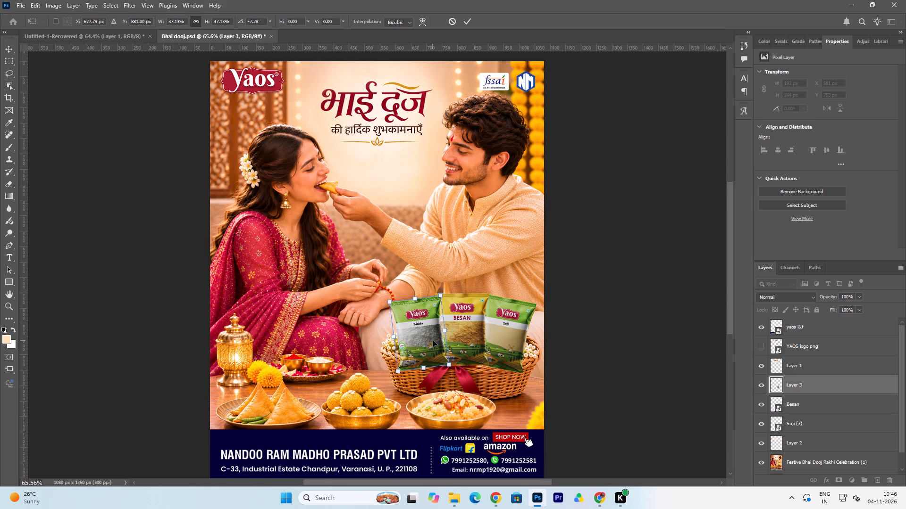
pyautogui.press('Up')
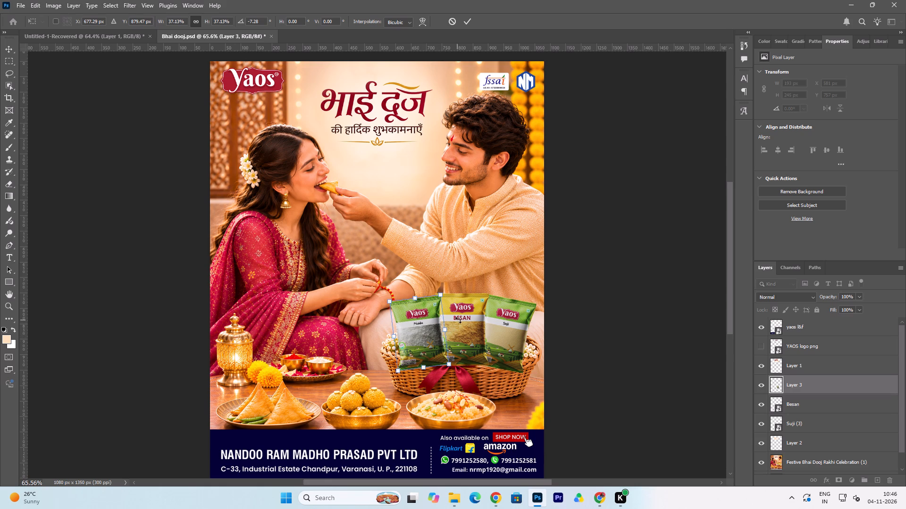
pyautogui.click(467, 22)
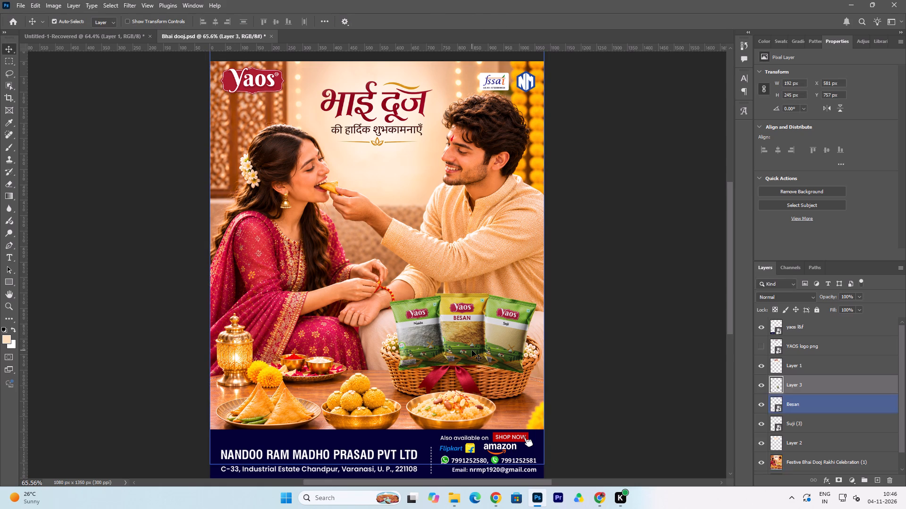
# Move the Besan layer above Layer 3 so the Besan pack overlaps the Maida pack.
pyautogui.click(472, 350)
pyautogui.moveTo(822, 401); pyautogui.dragTo(824, 378)
pyautogui.click(607, 373)
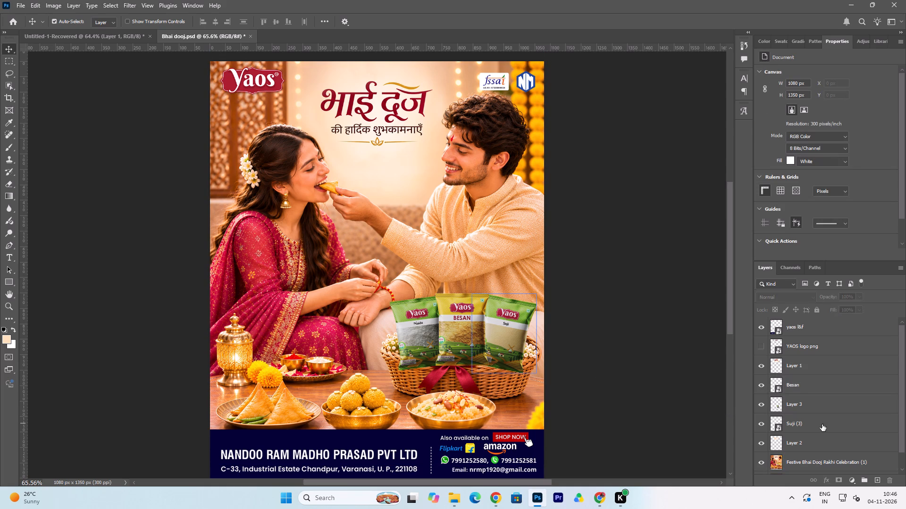
# Hide the Besan, Suji (3) and Layer 3 pack layers to expose the original basket artwork.
pyautogui.scroll(-4, 813, 448)
pyautogui.click(815, 444)
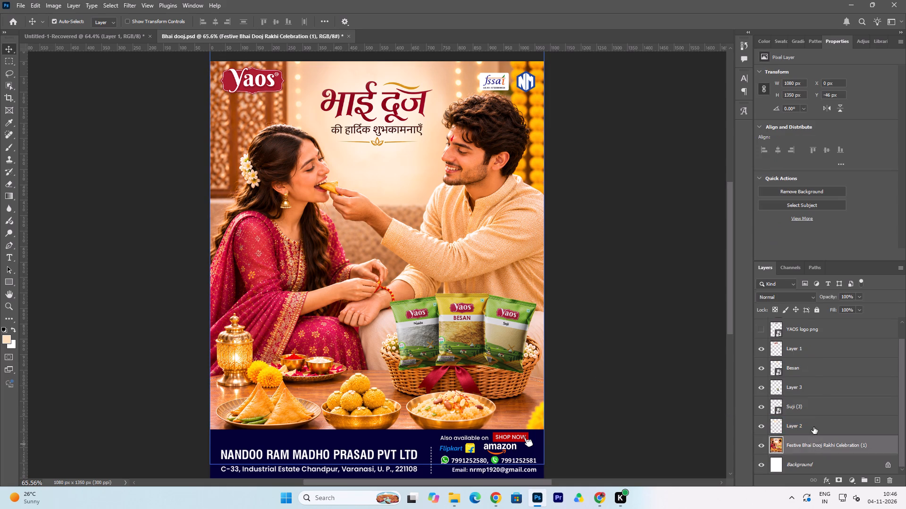
pyautogui.scroll(1, 803, 387)
pyautogui.click(760, 385)
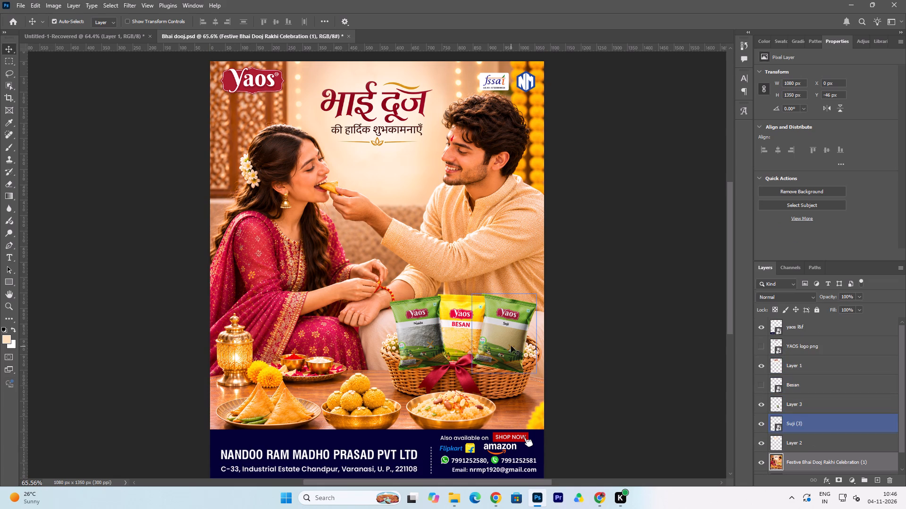
pyautogui.click(762, 425)
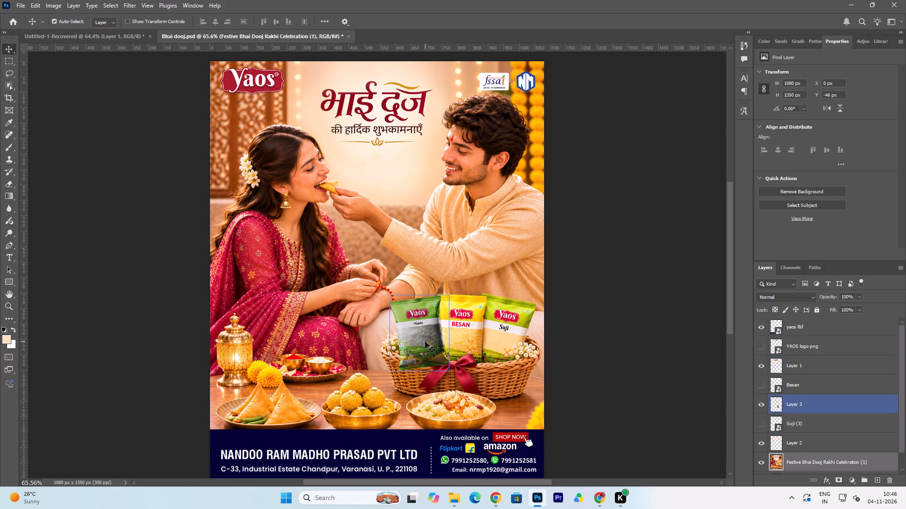
pyautogui.click(425, 342)
pyautogui.click(765, 405)
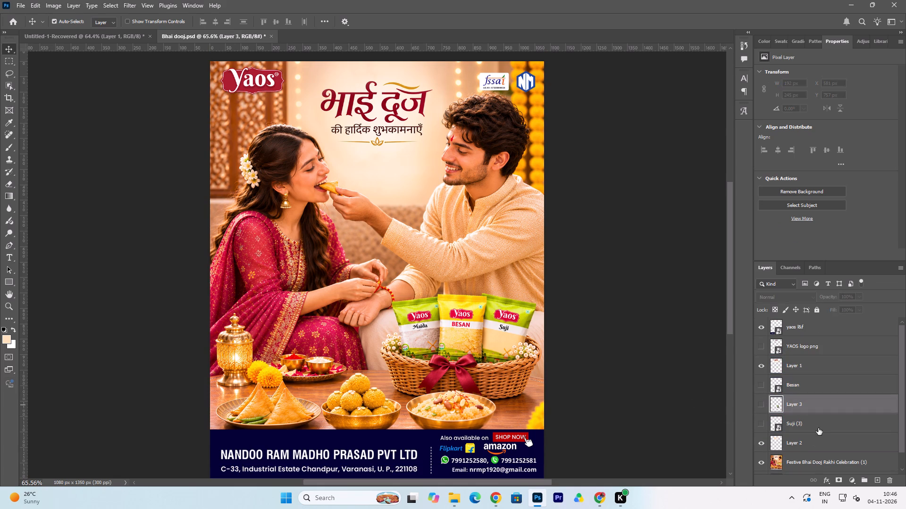
# Select the basket front and bow on the Festive Bhai Dooj layer, about 478 x 164 px, and copy it to a new layer.
pyautogui.click(818, 461)
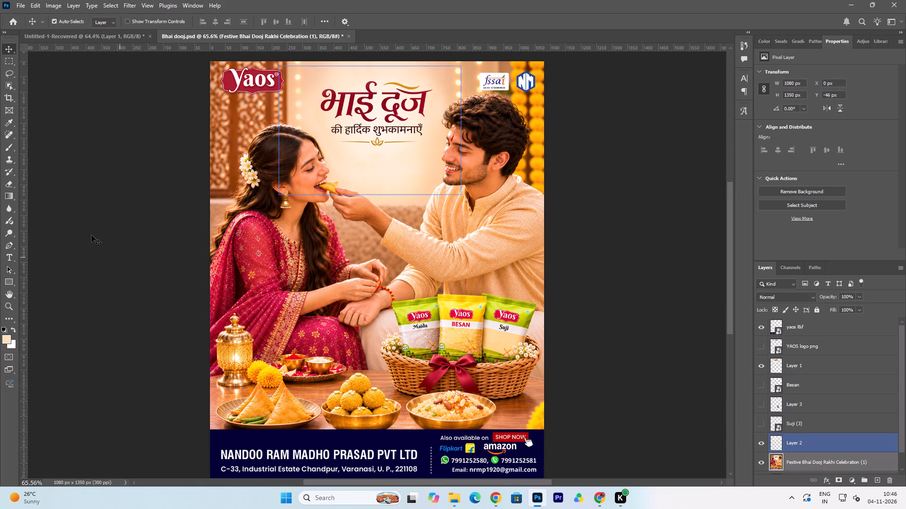
pyautogui.click(9, 65)
pyautogui.scroll(-7, 431, 393)
pyautogui.click(390, 297)
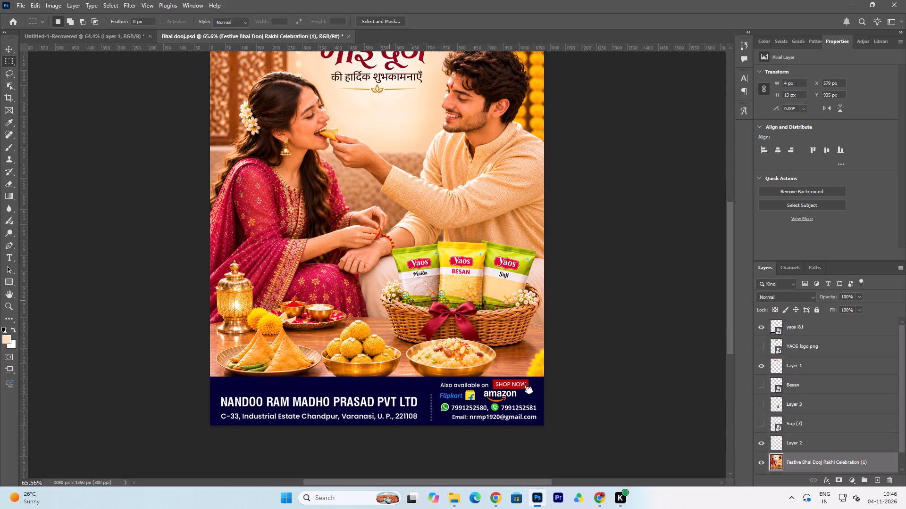
pyautogui.hotkey('ctrl', 'z')
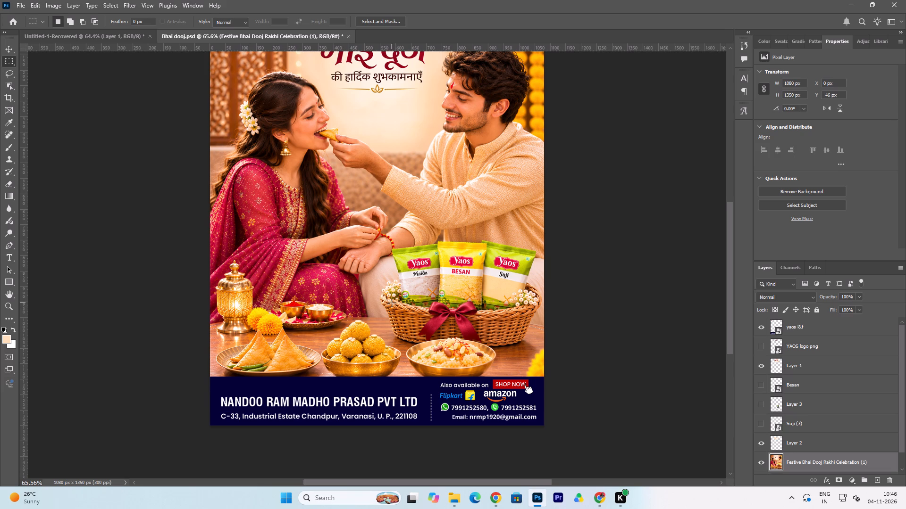
pyautogui.moveTo(389, 299); pyautogui.dragTo(491, 326)
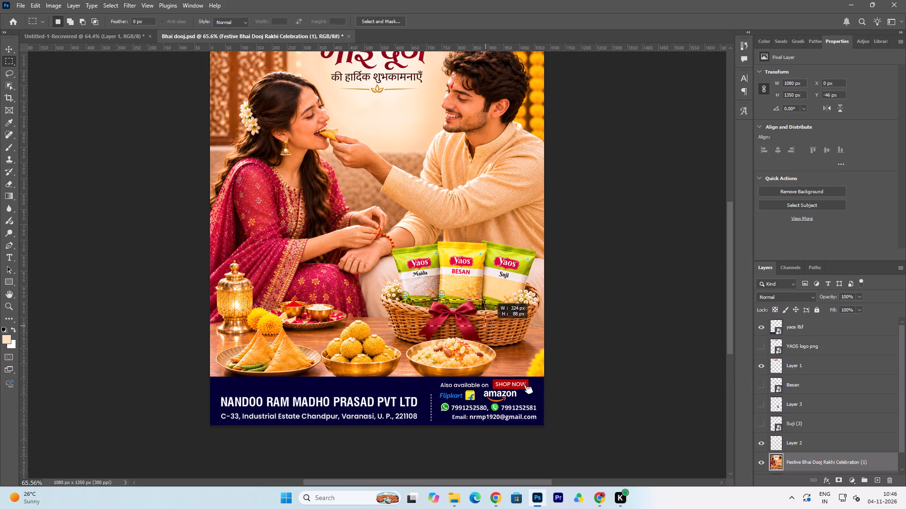
pyautogui.moveTo(491, 326); pyautogui.dragTo(536, 340)
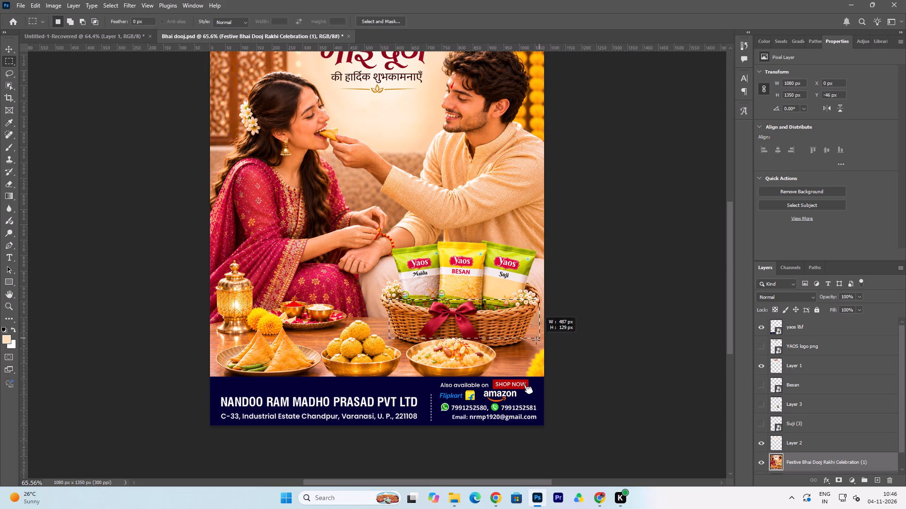
pyautogui.moveTo(536, 340); pyautogui.dragTo(534, 347)
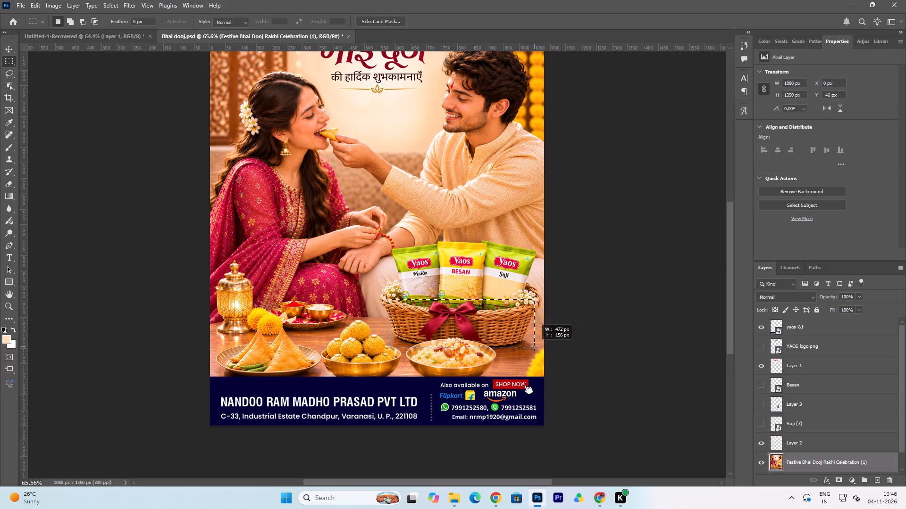
pyautogui.moveTo(534, 347); pyautogui.dragTo(536, 349)
pyautogui.hotkey('ctrl', 'j')
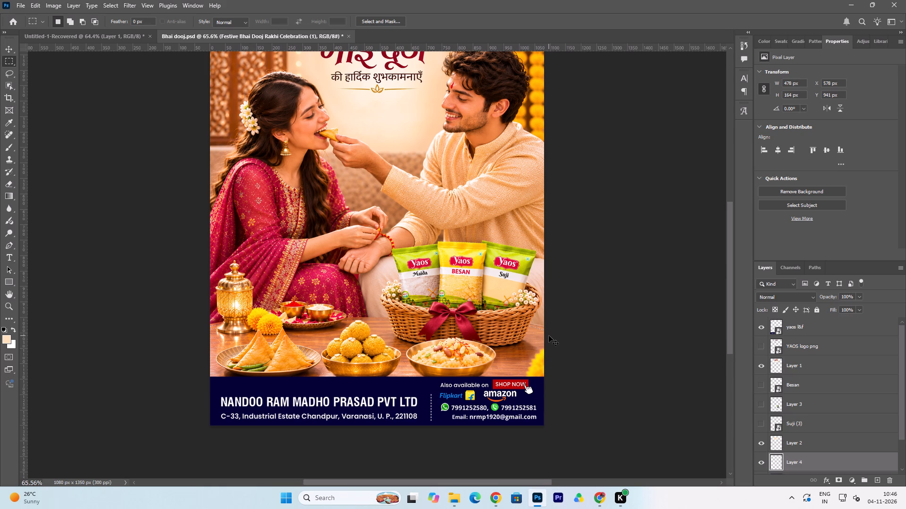
# Move the copied basket layer, Layer 4, above the Besan layer in the layer stack.
pyautogui.click(11, 50)
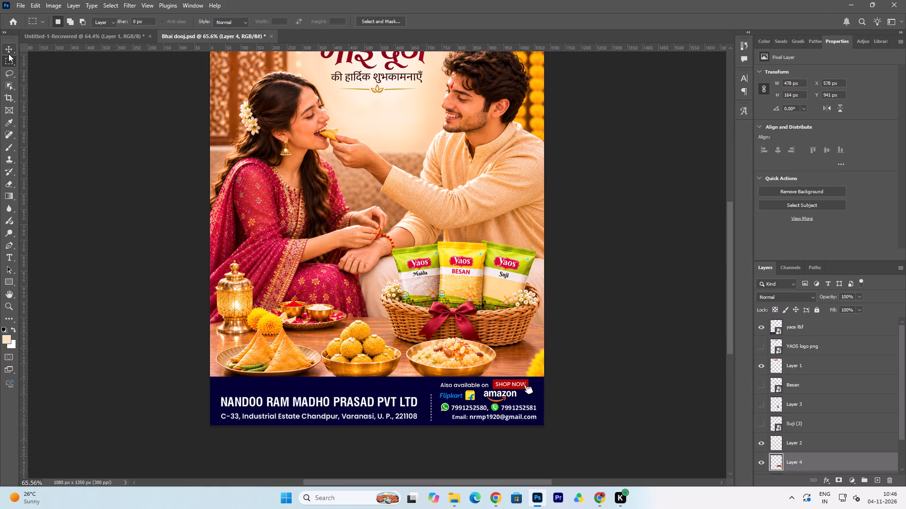
pyautogui.moveTo(816, 462); pyautogui.dragTo(824, 451)
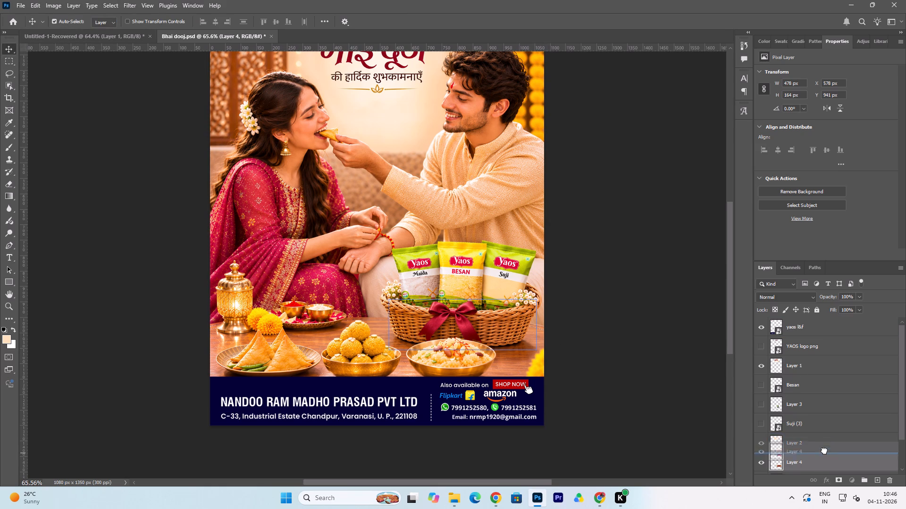
pyautogui.moveTo(824, 451); pyautogui.dragTo(841, 377)
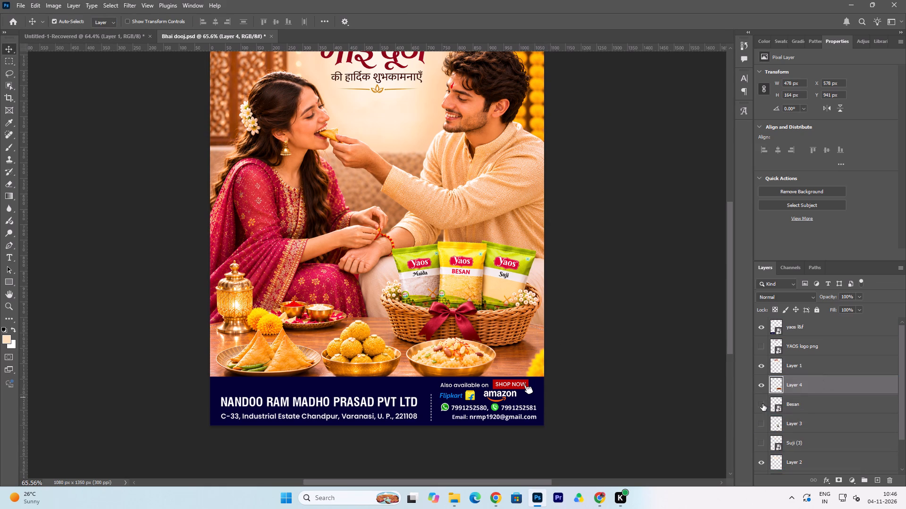
# Show the Besan, Layer 3 and Suji (3) pack layers again.
pyautogui.click(763, 404)
pyautogui.click(761, 424)
pyautogui.click(760, 445)
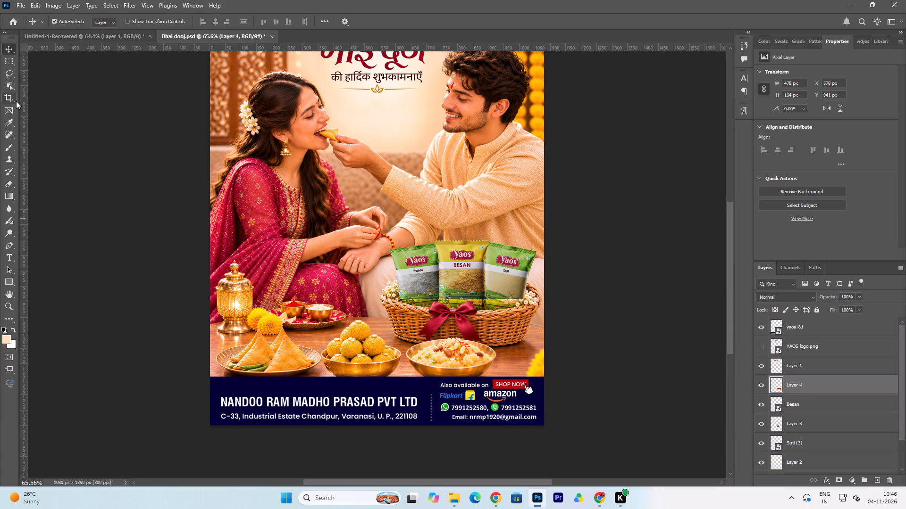
# On Layer 4, erase the old packet artwork where the Besan and Suji packs meet, using a 40 px eraser at 59% opacity.
pyautogui.click(9, 188)
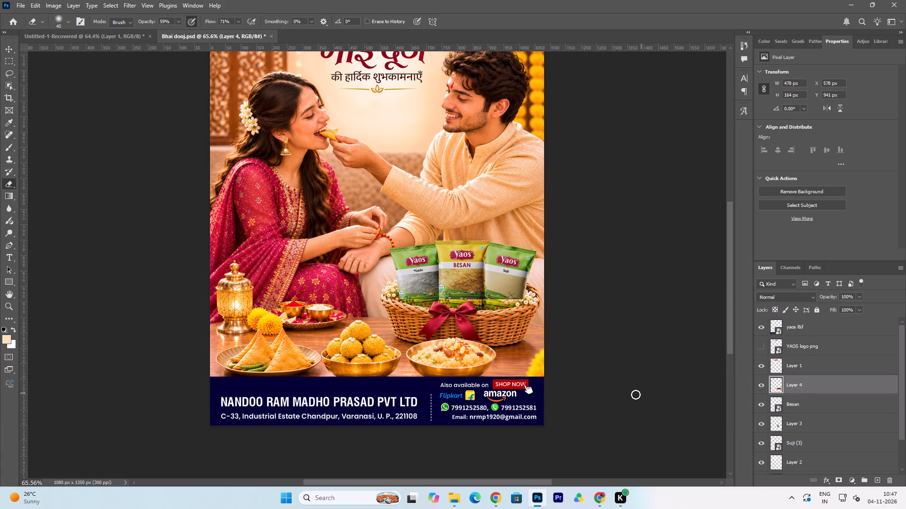
pyautogui.keyDown('alt'); pyautogui.scroll(13, 636, 394); pyautogui.keyUp('alt')
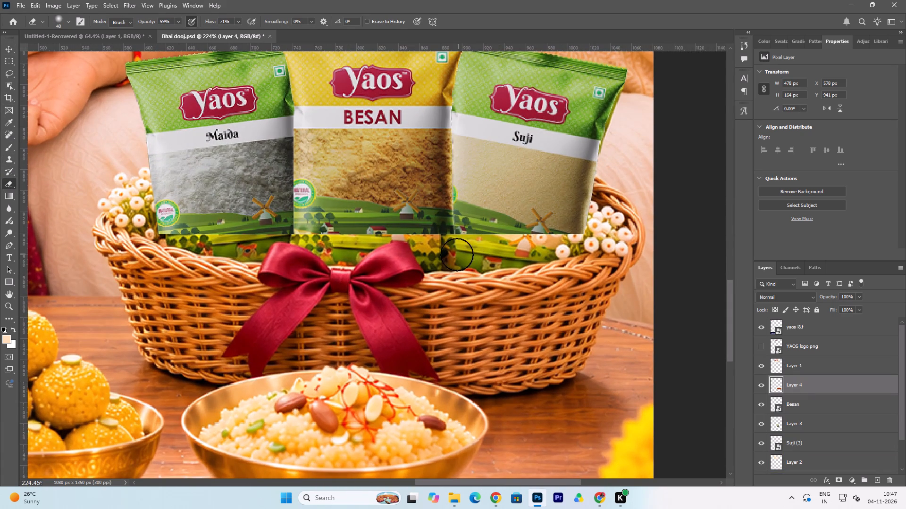
pyautogui.click(457, 254)
pyautogui.click(457, 251)
pyautogui.doubleClick(455, 247)
pyautogui.doubleClick(454, 245)
pyautogui.click(458, 241)
pyautogui.moveTo(464, 240); pyautogui.dragTo(471, 240)
pyautogui.click(474, 241)
pyautogui.click(478, 239)
pyautogui.click(474, 241)
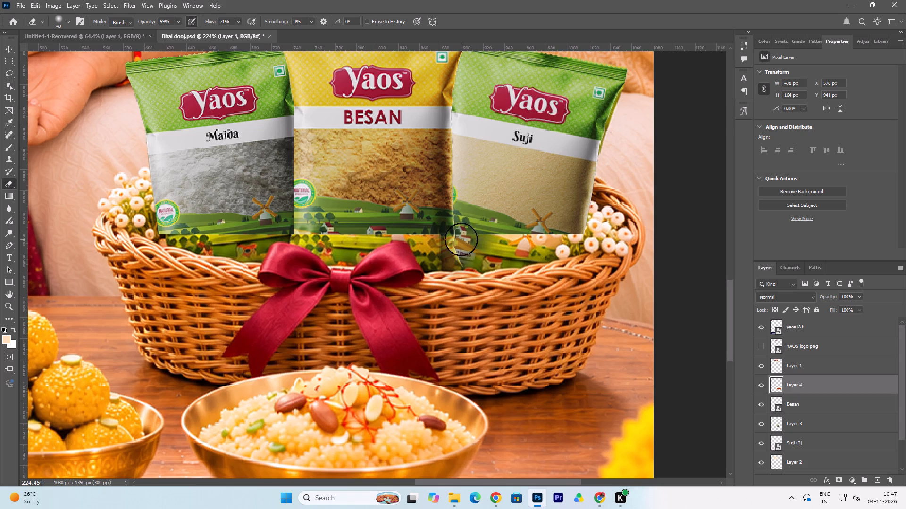
pyautogui.click(461, 239)
pyautogui.tripleClick(453, 240)
pyautogui.click(453, 246)
pyautogui.moveTo(465, 249); pyautogui.dragTo(474, 245)
pyautogui.doubleClick(478, 243)
pyautogui.click(483, 240)
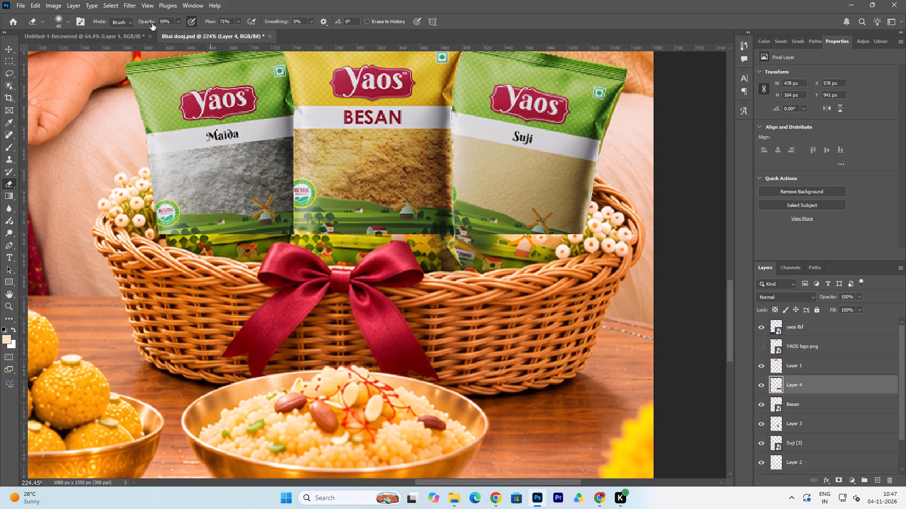
# Set the eraser to 96% opacity and 100% flow, and erase the old packet strip at the Besan pack's Suji-side lower corner.
pyautogui.moveTo(146, 23); pyautogui.dragTo(163, 24)
pyautogui.moveTo(212, 22); pyautogui.dragTo(262, 22)
pyautogui.tripleClick(431, 243)
pyautogui.click(431, 242)
pyautogui.click(437, 247)
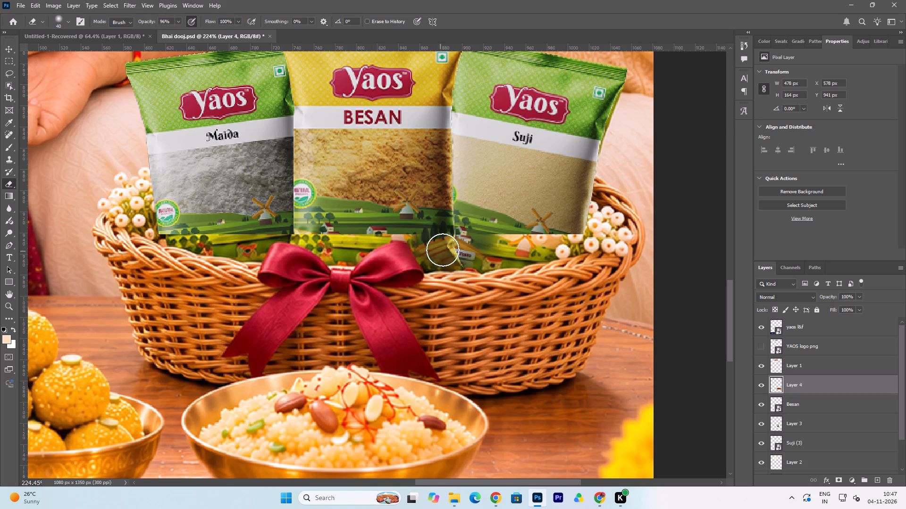
# Reduce the eraser to 25 px and erase the old packet strip along the Suji pack's bottom up to the basket flowers.
pyautogui.press('[')
pyautogui.press('[')
pyautogui.press('[')
pyautogui.moveTo(450, 257); pyautogui.dragTo(503, 242)
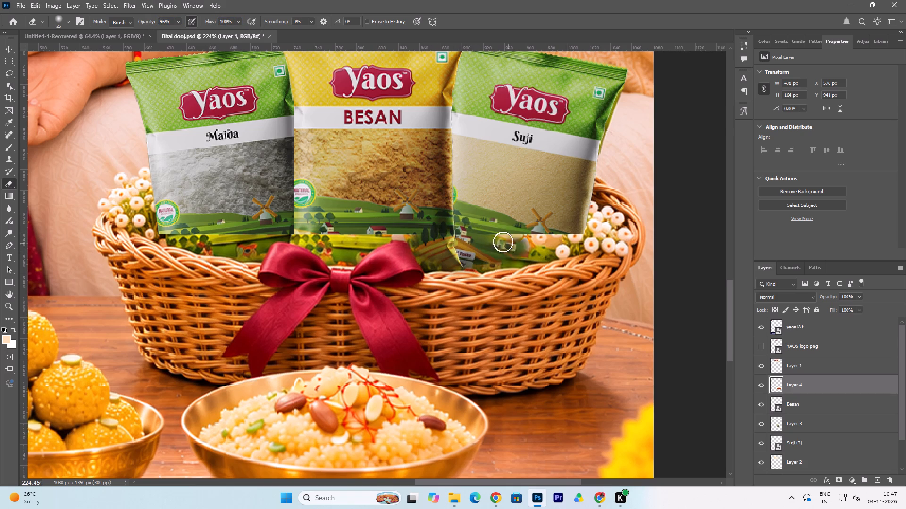
pyautogui.moveTo(503, 242); pyautogui.dragTo(574, 246)
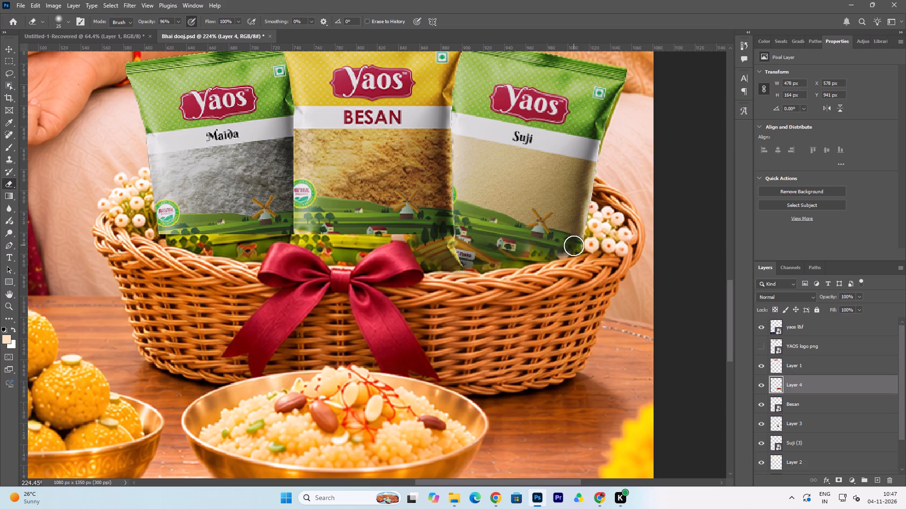
pyautogui.moveTo(574, 246); pyautogui.dragTo(581, 237)
pyautogui.click(597, 236)
pyautogui.click(582, 240)
pyautogui.moveTo(579, 242); pyautogui.dragTo(574, 246)
pyautogui.click(571, 247)
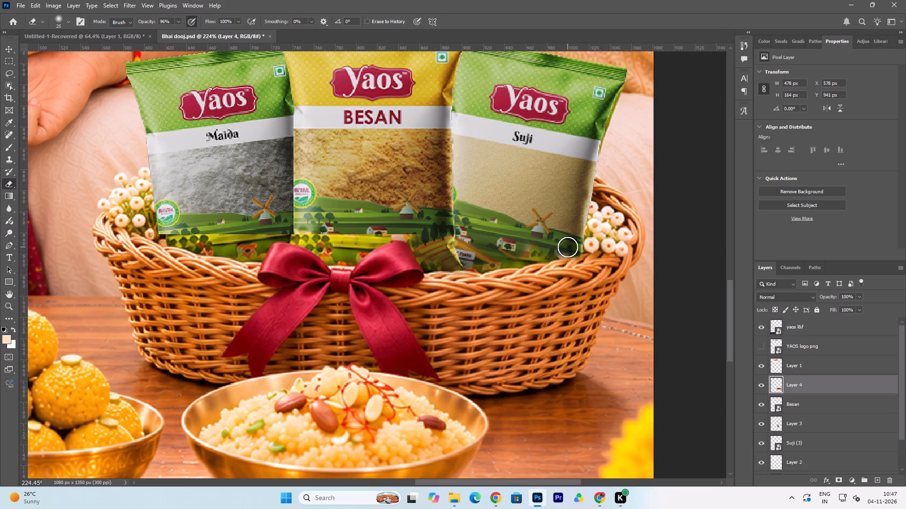
pyautogui.doubleClick(566, 247)
pyautogui.click(562, 249)
# Reduce the eraser to 10 px and clean the remaining old packet traces along the Suji pack's bottom edge at the basket rim.
pyautogui.press('[')
pyautogui.press('[')
pyautogui.press('[')
pyautogui.moveTo(542, 256); pyautogui.dragTo(534, 241)
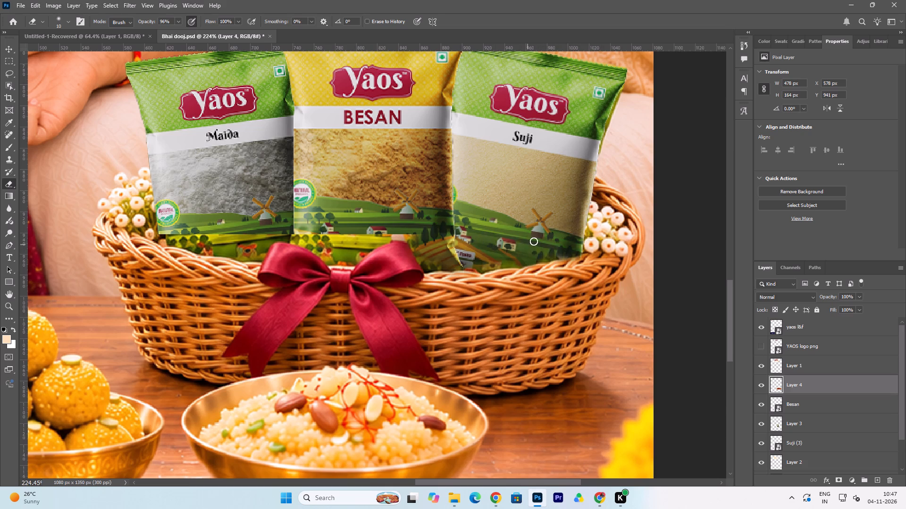
pyautogui.moveTo(534, 241); pyautogui.dragTo(567, 254)
pyautogui.moveTo(567, 254); pyautogui.dragTo(492, 267)
pyautogui.moveTo(492, 267); pyautogui.dragTo(477, 259)
pyautogui.moveTo(477, 266); pyautogui.dragTo(466, 232)
pyautogui.moveTo(466, 232); pyautogui.dragTo(472, 266)
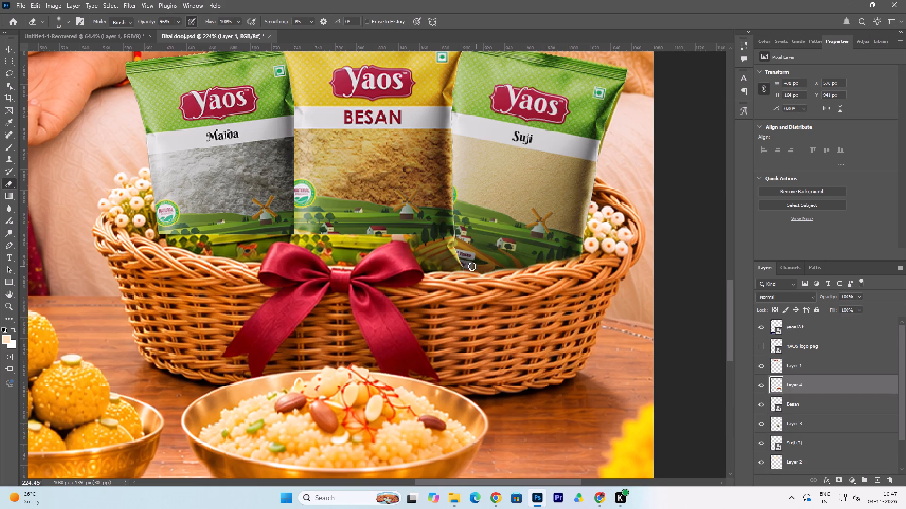
# Erase the old packet strip under the Besan pack near the ribbon bow, and undo the last stroke.
pyautogui.moveTo(472, 266); pyautogui.dragTo(394, 235)
pyautogui.moveTo(394, 235); pyautogui.dragTo(374, 239)
pyautogui.moveTo(394, 237); pyautogui.dragTo(339, 267)
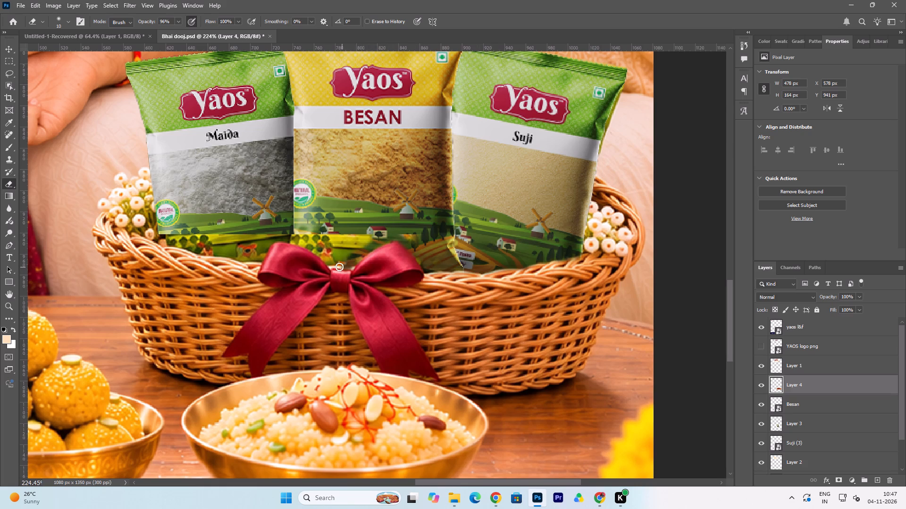
pyautogui.moveTo(339, 267); pyautogui.dragTo(343, 259)
pyautogui.hotkey('ctrl', 'z')
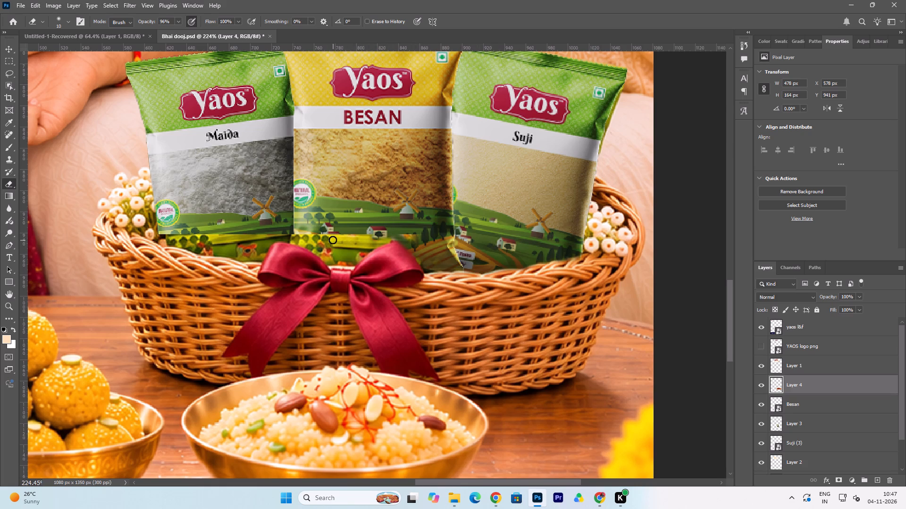
# Set the eraser to 20 px and erase the old packet strip across the Besan pack's lower artwork, above the ribbon bow.
pyautogui.write(']]')
pyautogui.press(']')
pyautogui.press(']')
pyautogui.doubleClick(298, 232)
pyautogui.press('[')
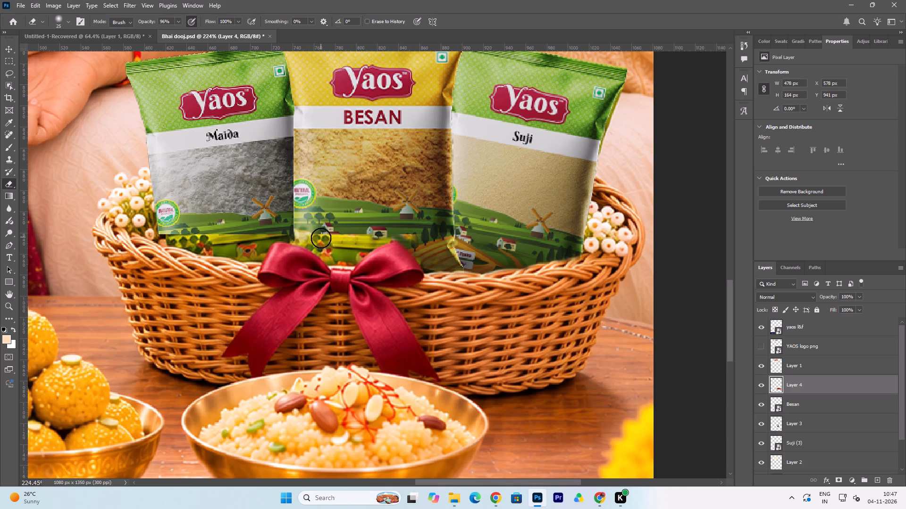
pyautogui.press('[')
pyautogui.moveTo(316, 236); pyautogui.dragTo(356, 242)
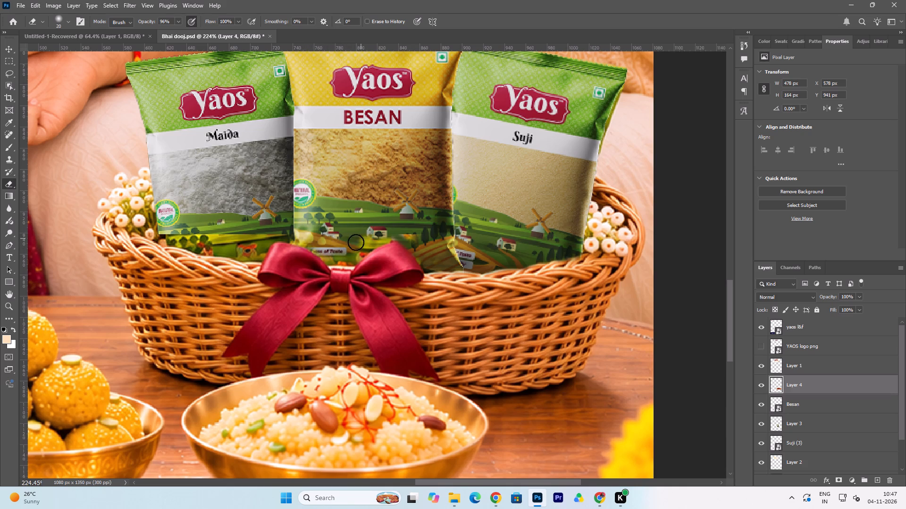
pyautogui.moveTo(356, 242); pyautogui.dragTo(377, 236)
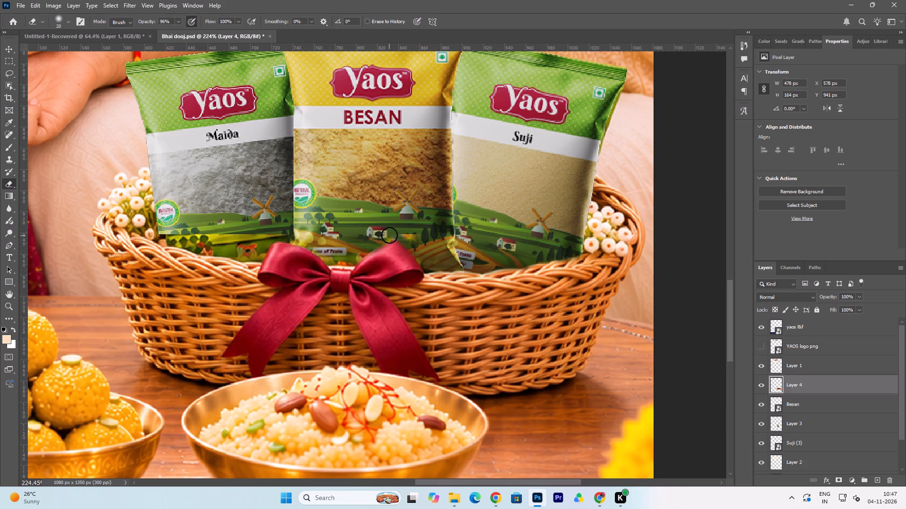
pyautogui.click(389, 235)
pyautogui.click(391, 234)
pyautogui.doubleClick(385, 234)
pyautogui.moveTo(382, 236); pyautogui.dragTo(375, 240)
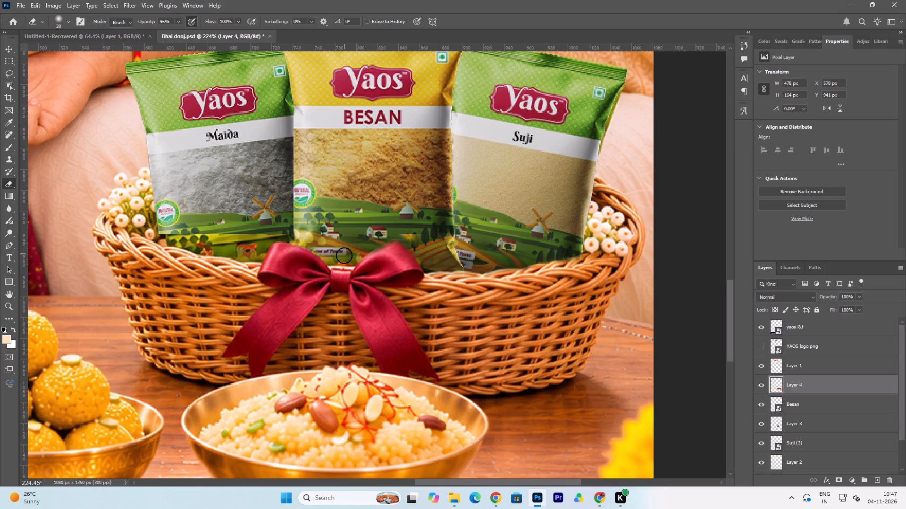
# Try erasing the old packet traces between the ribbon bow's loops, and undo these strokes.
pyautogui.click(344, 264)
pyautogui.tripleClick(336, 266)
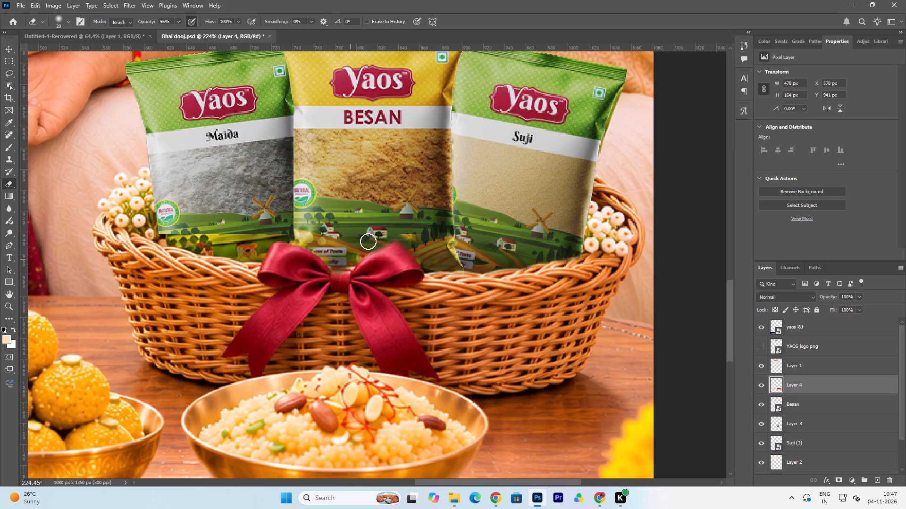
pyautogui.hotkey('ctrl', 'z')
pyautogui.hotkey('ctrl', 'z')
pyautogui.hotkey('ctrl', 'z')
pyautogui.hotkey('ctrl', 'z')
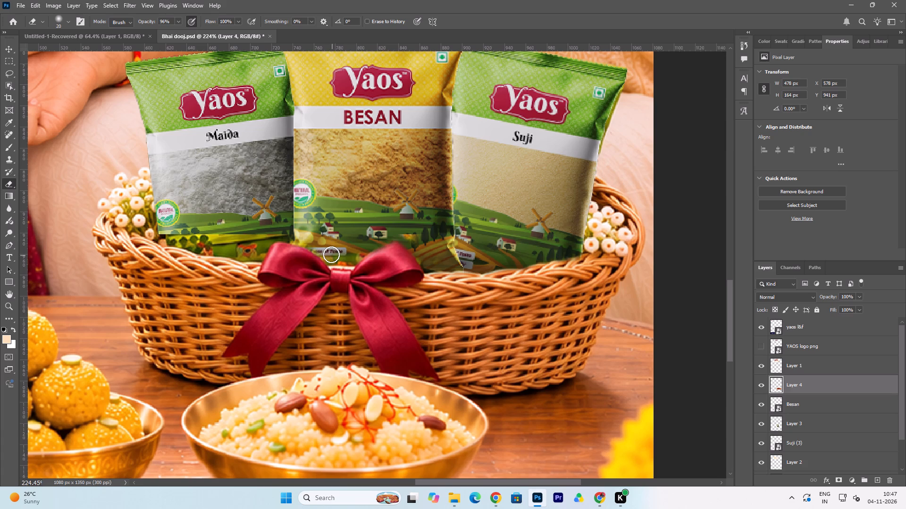
# Erase the old packet traces above the bow's Maida-side loop, up to the edge between the Besan and Maida packs.
pyautogui.click(331, 254)
pyautogui.click(329, 252)
pyautogui.click(319, 246)
pyautogui.click(314, 241)
pyautogui.doubleClick(302, 235)
pyautogui.tripleClick(286, 232)
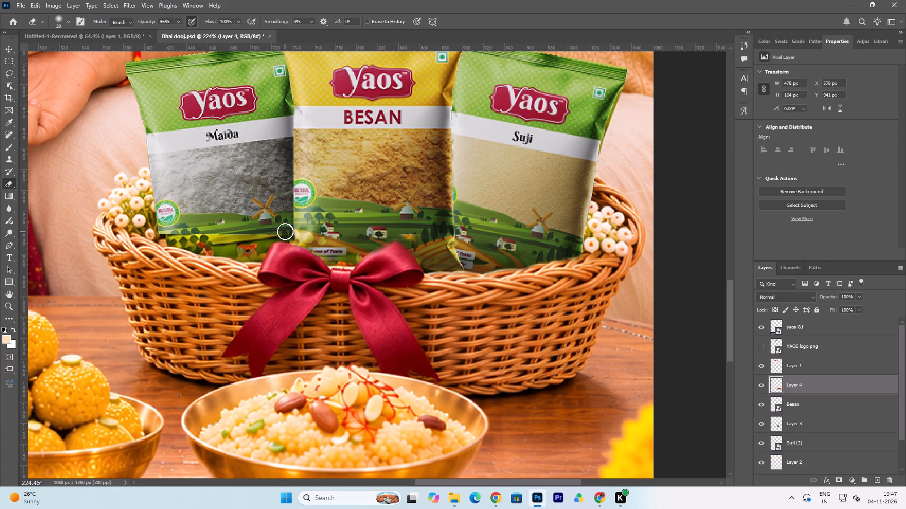
# Erase the old packet strip over the Maida pack's lower corner beside the ribbon bow.
pyautogui.click(279, 230)
pyautogui.click(276, 230)
pyautogui.moveTo(275, 230); pyautogui.dragTo(270, 231)
pyautogui.doubleClick(269, 232)
pyautogui.click(265, 236)
pyautogui.doubleClick(263, 238)
pyautogui.click(260, 242)
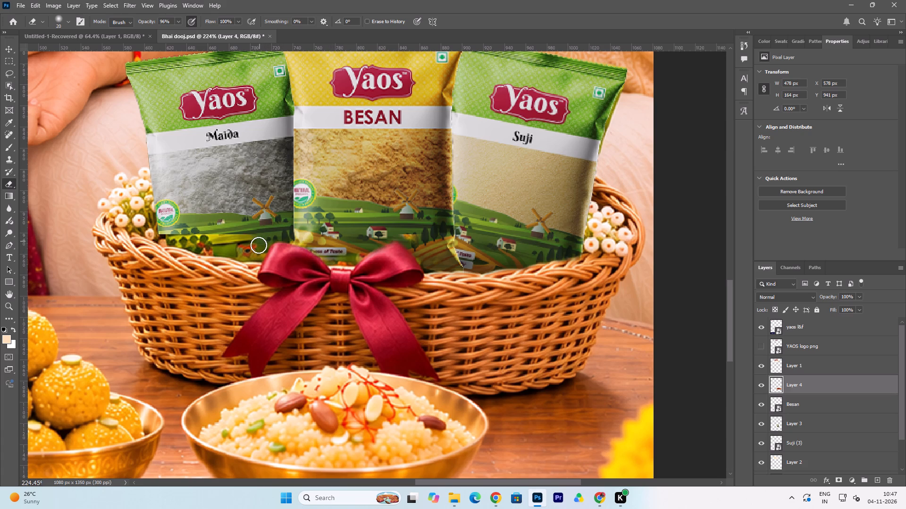
pyautogui.tripleClick(257, 246)
pyautogui.doubleClick(259, 251)
pyautogui.moveTo(253, 252); pyautogui.dragTo(248, 251)
pyautogui.click(247, 251)
pyautogui.doubleClick(242, 249)
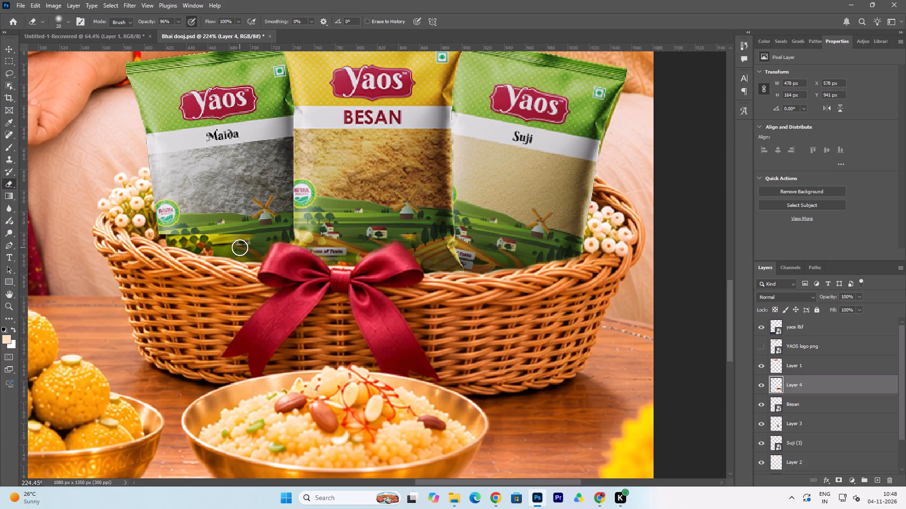
# Erase the old packet strip along the Maida pack's bottom, from near the bow to the corner by the basket flowers.
pyautogui.click(232, 246)
pyautogui.click(226, 246)
pyautogui.click(216, 244)
pyautogui.click(210, 243)
pyautogui.doubleClick(200, 242)
pyautogui.moveTo(193, 239); pyautogui.dragTo(187, 239)
pyautogui.click(184, 239)
pyautogui.click(177, 236)
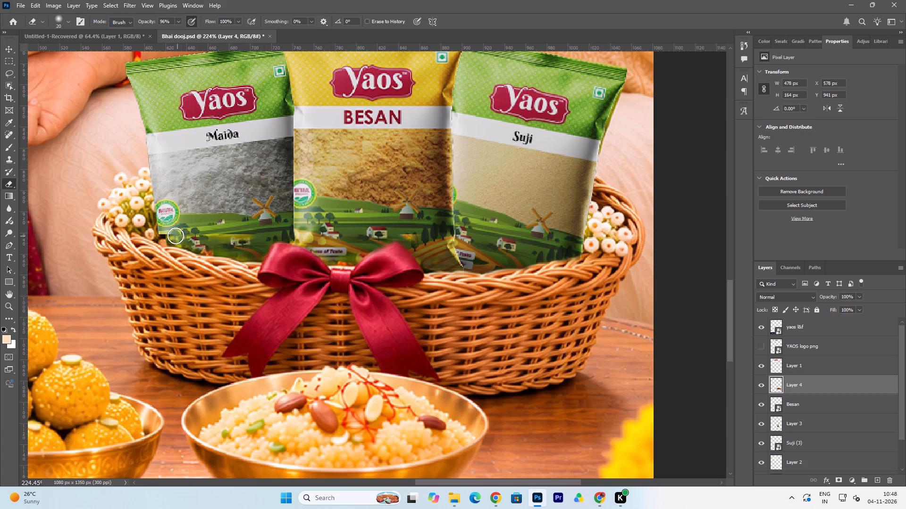
pyautogui.click(174, 235)
pyautogui.click(167, 233)
pyautogui.doubleClick(162, 233)
pyautogui.click(172, 238)
pyautogui.doubleClick(168, 239)
# Erase the remaining old packet traces along the basket rim on the flower-side half of the Maida pack's bottom.
pyautogui.click(183, 243)
pyautogui.click(186, 242)
pyautogui.click(192, 243)
pyautogui.moveTo(198, 245); pyautogui.dragTo(202, 246)
pyautogui.doubleClick(202, 246)
pyautogui.moveTo(207, 247); pyautogui.dragTo(211, 247)
pyautogui.click(213, 247)
pyautogui.moveTo(210, 243); pyautogui.dragTo(207, 241)
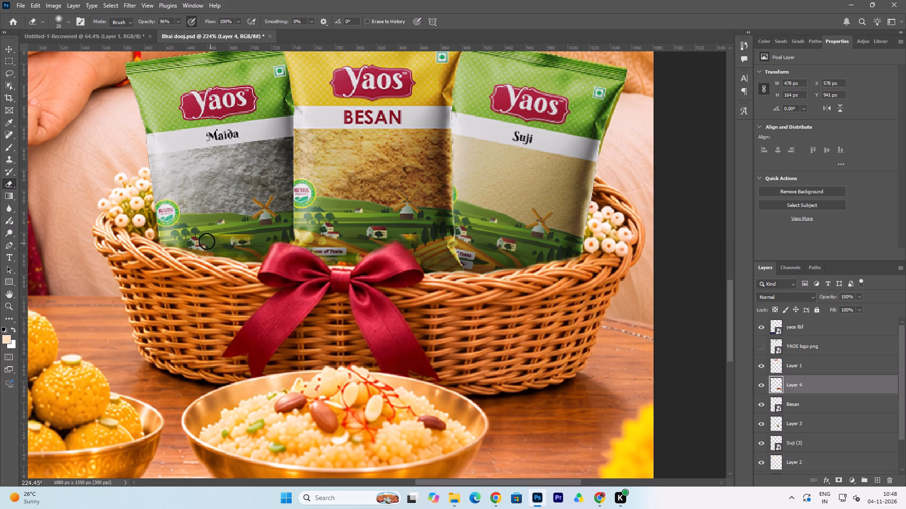
pyautogui.moveTo(207, 241); pyautogui.dragTo(202, 238)
# Erase the leftover old packet artwork from the middle of the Maida pack's bottom to the ribbon bow.
pyautogui.moveTo(201, 237); pyautogui.dragTo(207, 237)
pyautogui.moveTo(210, 235); pyautogui.dragTo(224, 237)
pyautogui.click(226, 237)
pyautogui.moveTo(232, 237); pyautogui.dragTo(247, 238)
pyautogui.doubleClick(248, 238)
pyautogui.moveTo(249, 235); pyautogui.dragTo(237, 235)
pyautogui.moveTo(227, 238); pyautogui.dragTo(231, 244)
pyautogui.moveTo(234, 245); pyautogui.dragTo(235, 249)
pyautogui.click(236, 250)
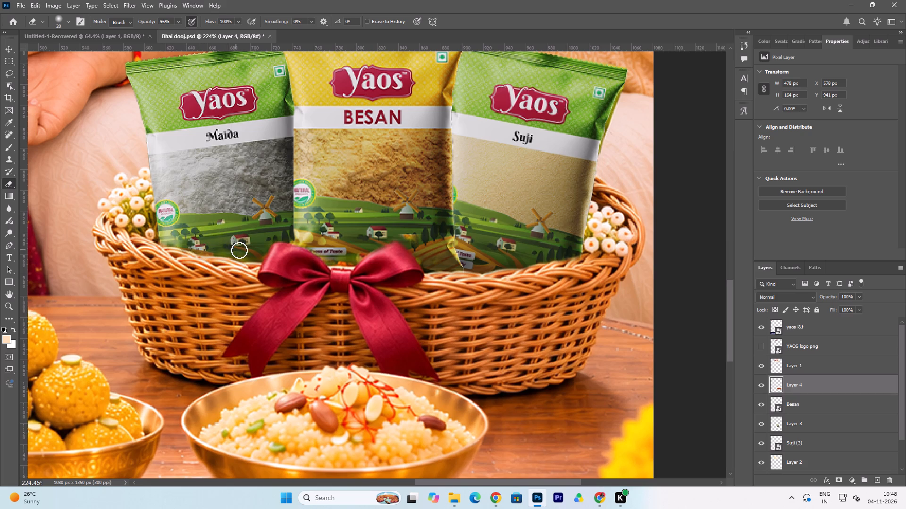
pyautogui.doubleClick(239, 250)
pyautogui.click(243, 254)
pyautogui.click(248, 254)
pyautogui.tripleClick(254, 253)
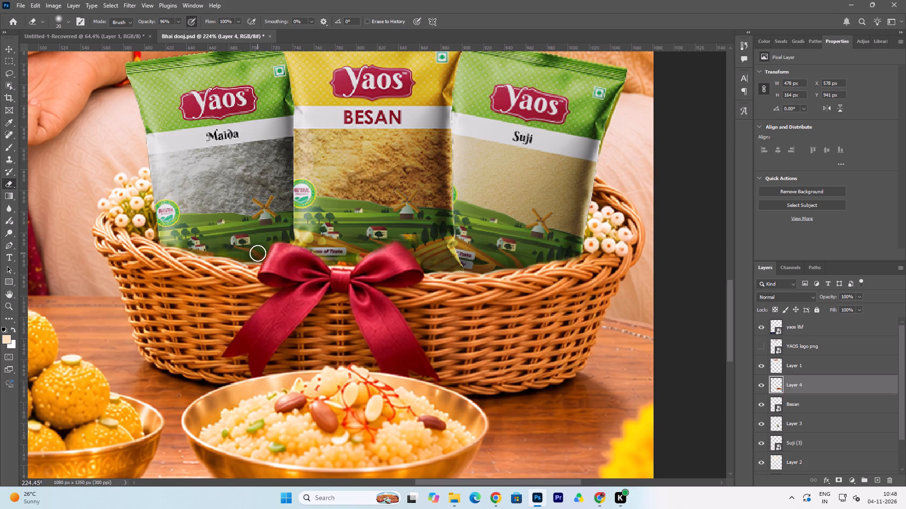
pyautogui.click(258, 253)
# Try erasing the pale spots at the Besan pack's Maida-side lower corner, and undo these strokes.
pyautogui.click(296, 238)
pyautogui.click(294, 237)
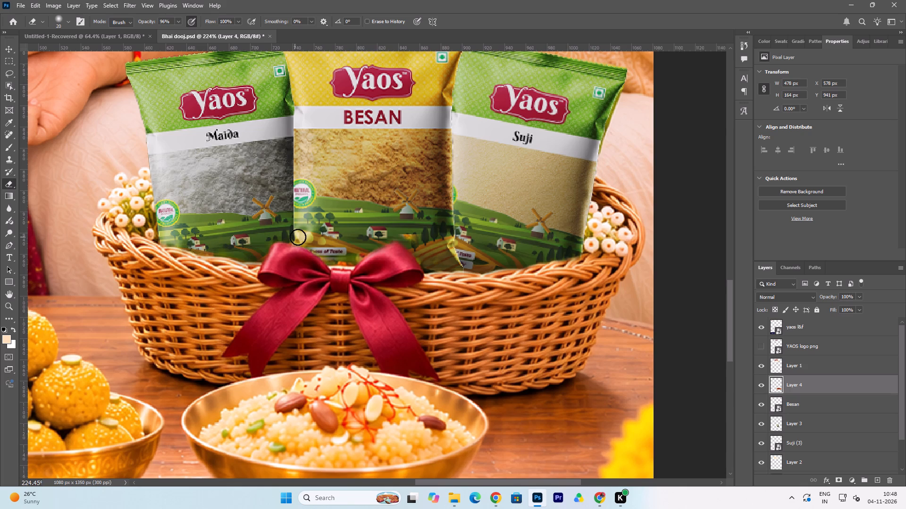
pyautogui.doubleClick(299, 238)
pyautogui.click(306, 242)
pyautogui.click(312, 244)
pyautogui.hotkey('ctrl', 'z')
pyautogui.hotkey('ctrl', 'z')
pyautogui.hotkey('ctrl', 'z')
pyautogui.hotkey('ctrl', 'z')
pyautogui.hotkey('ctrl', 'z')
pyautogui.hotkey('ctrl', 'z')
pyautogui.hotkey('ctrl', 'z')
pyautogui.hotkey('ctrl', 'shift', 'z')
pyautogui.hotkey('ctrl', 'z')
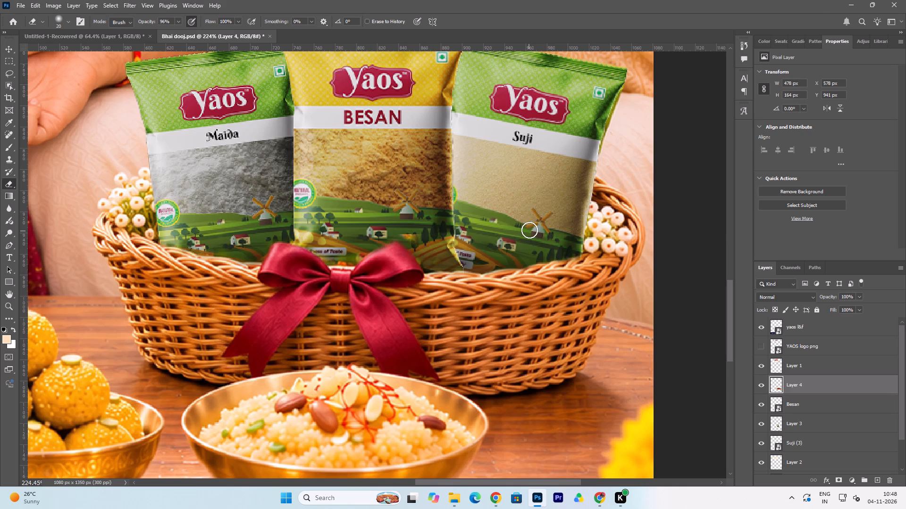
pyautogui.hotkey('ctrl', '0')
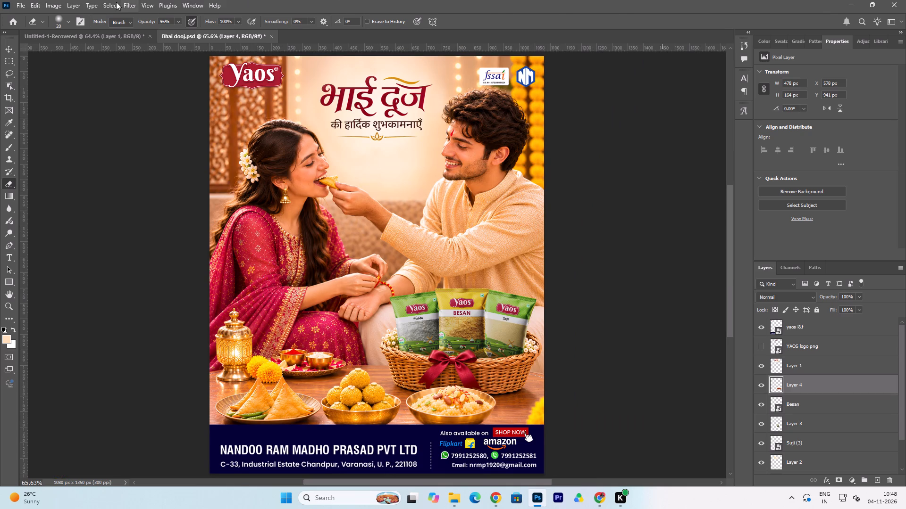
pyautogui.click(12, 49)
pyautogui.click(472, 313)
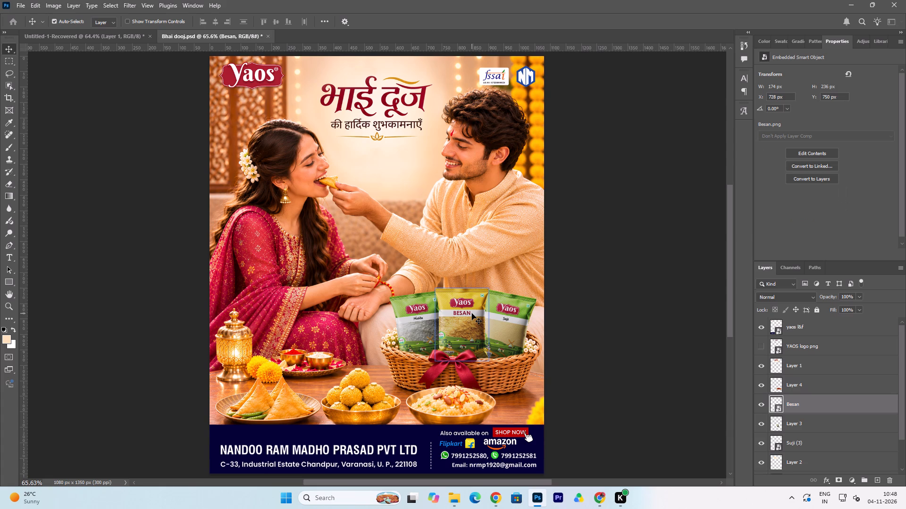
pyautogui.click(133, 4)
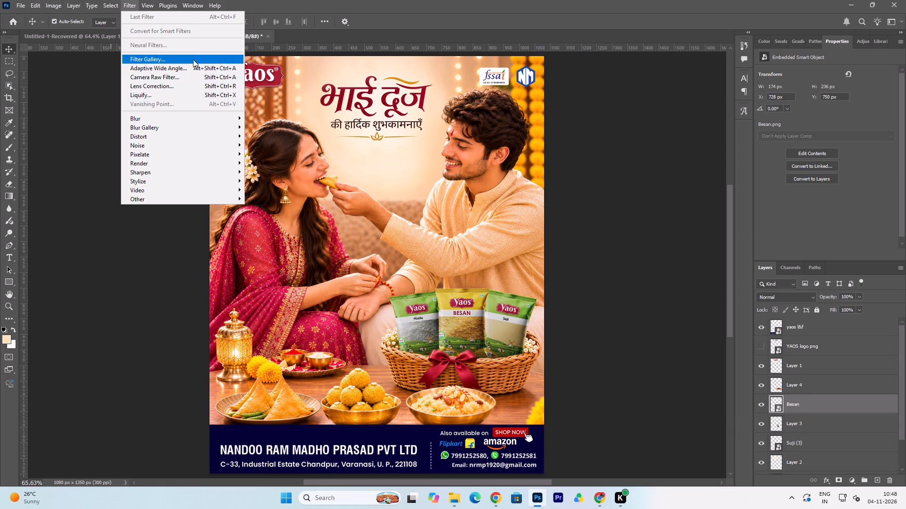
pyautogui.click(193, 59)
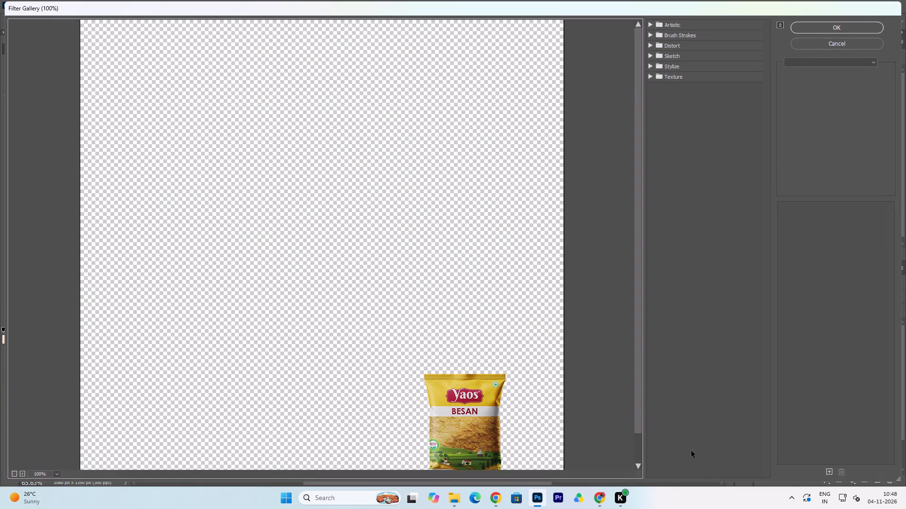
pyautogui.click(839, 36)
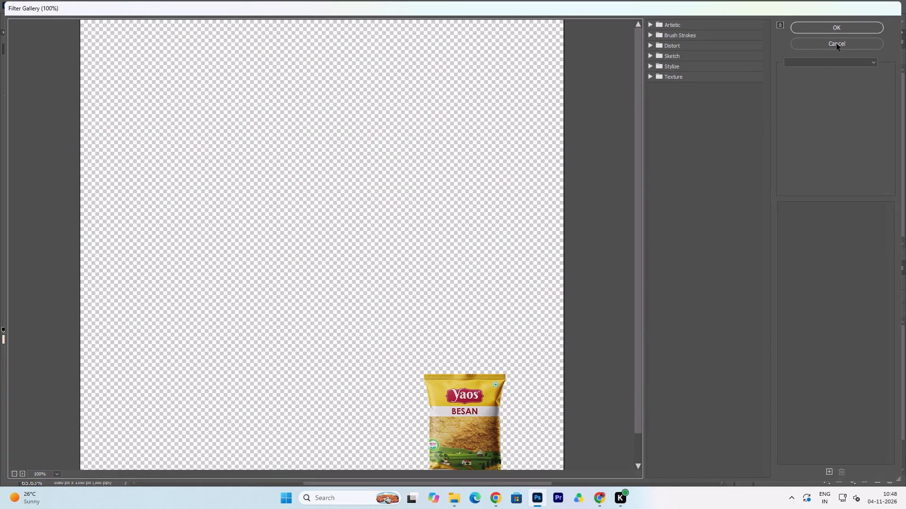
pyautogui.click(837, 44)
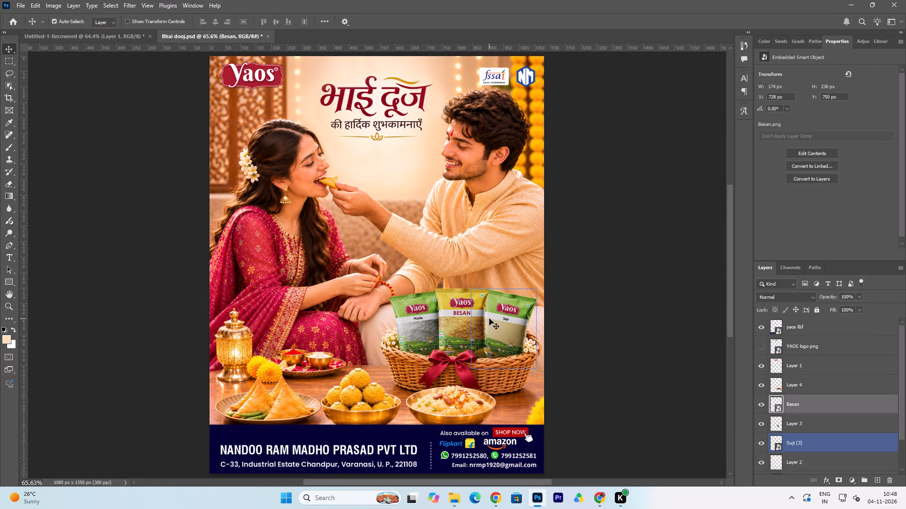
# Save the poster document.
pyautogui.hotkey('ctrl', 's')
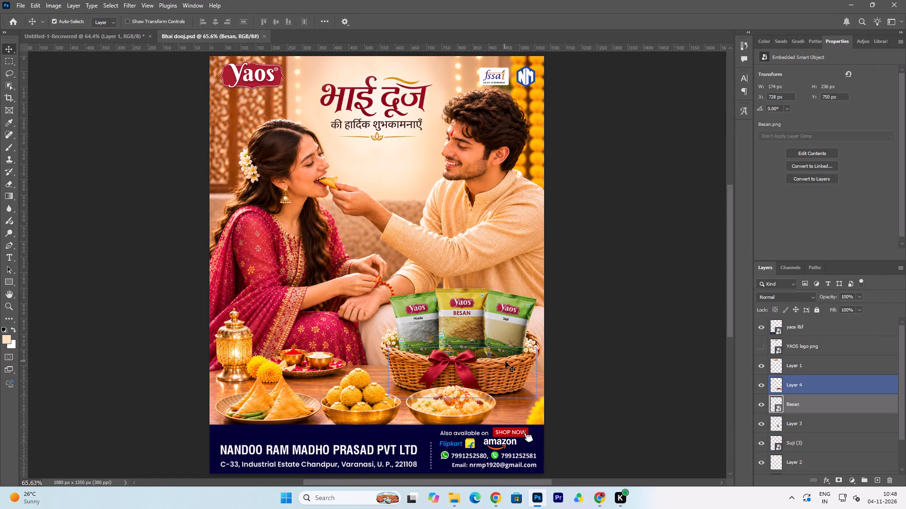
# Apply a Camera Raw Filter to the Besan pack with Saturation +24, Vibrance +11 and Exposure about +0.25.
pyautogui.click(473, 329)
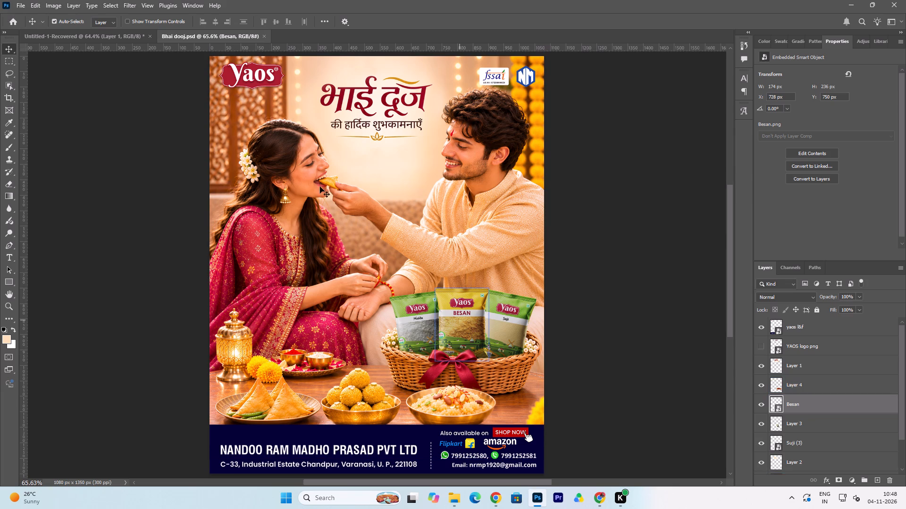
pyautogui.click(132, 2)
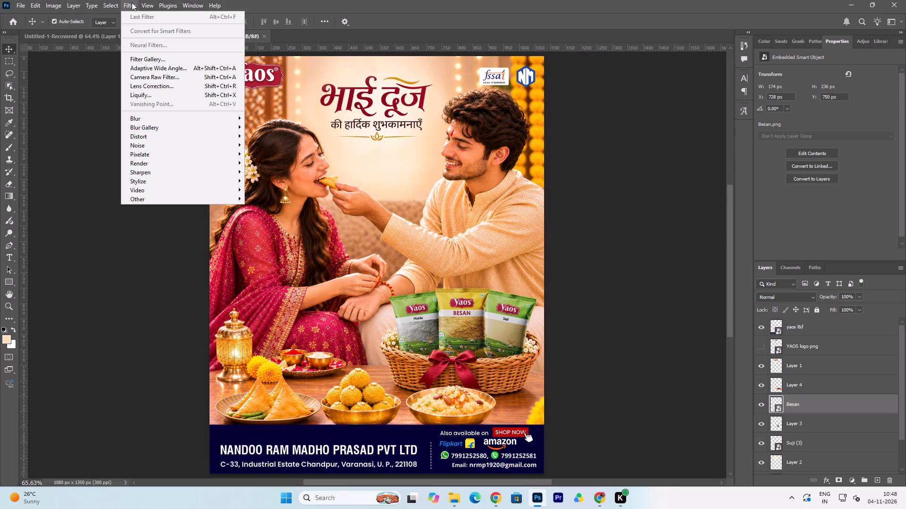
pyautogui.click(169, 80)
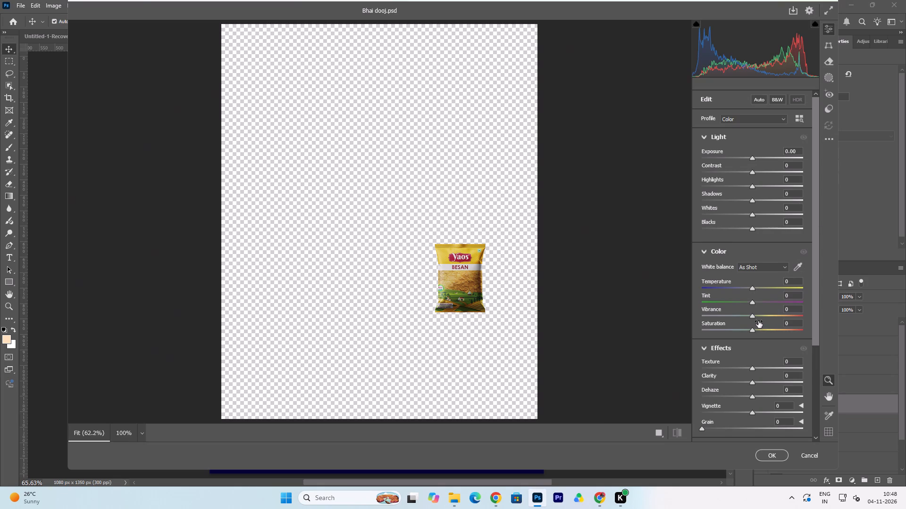
pyautogui.moveTo(753, 331); pyautogui.dragTo(765, 331)
pyautogui.moveTo(753, 316); pyautogui.dragTo(759, 316)
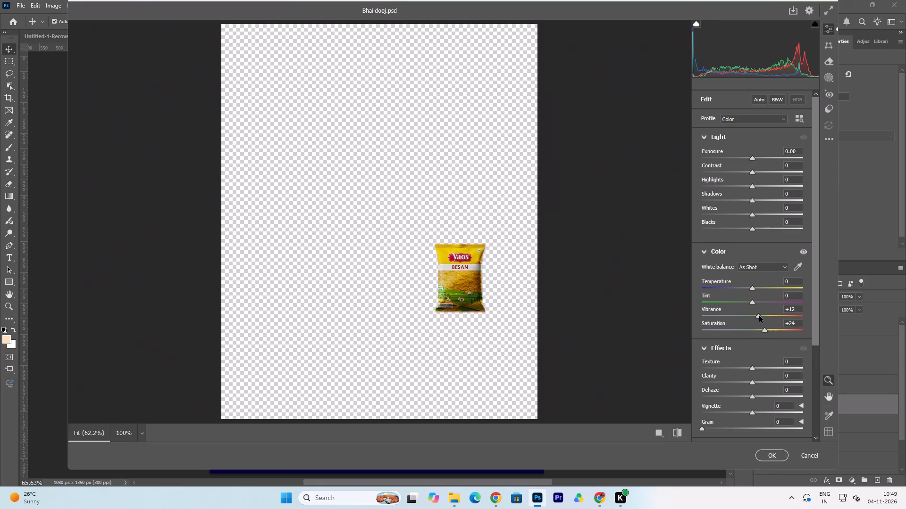
pyautogui.moveTo(759, 316); pyautogui.dragTo(759, 317)
pyautogui.scroll(-2, 753, 367)
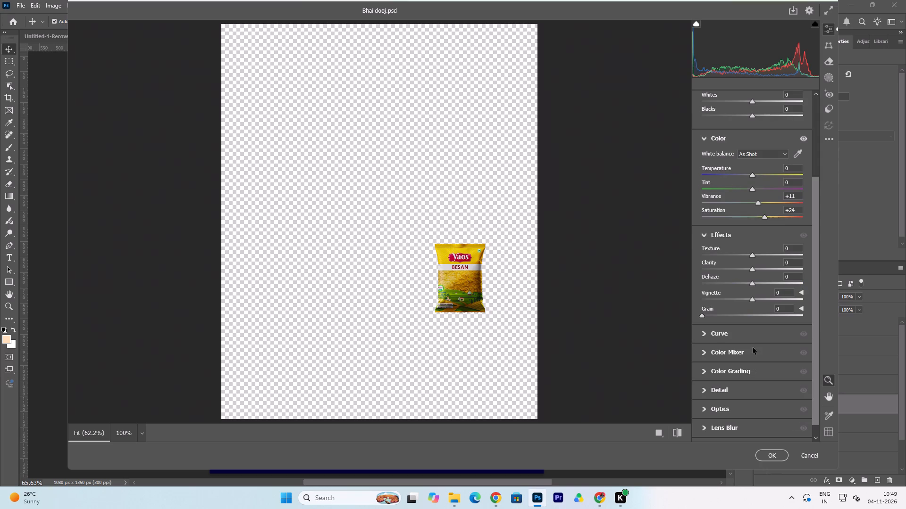
pyautogui.click(704, 334)
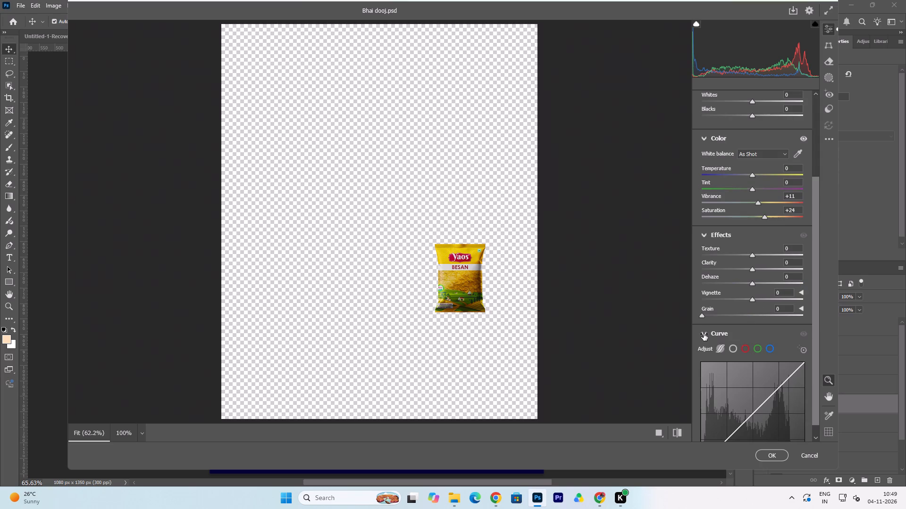
pyautogui.scroll(4, 721, 171)
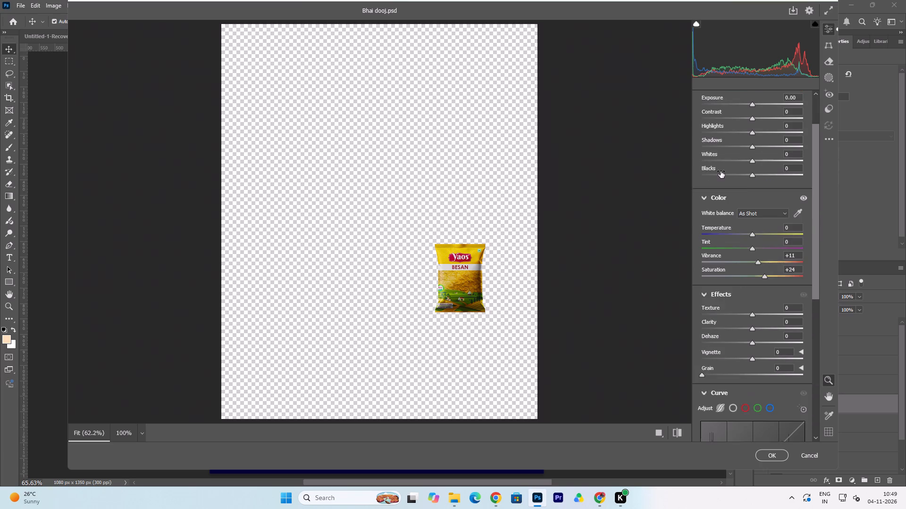
pyautogui.scroll(4, 721, 171)
pyautogui.click(752, 158)
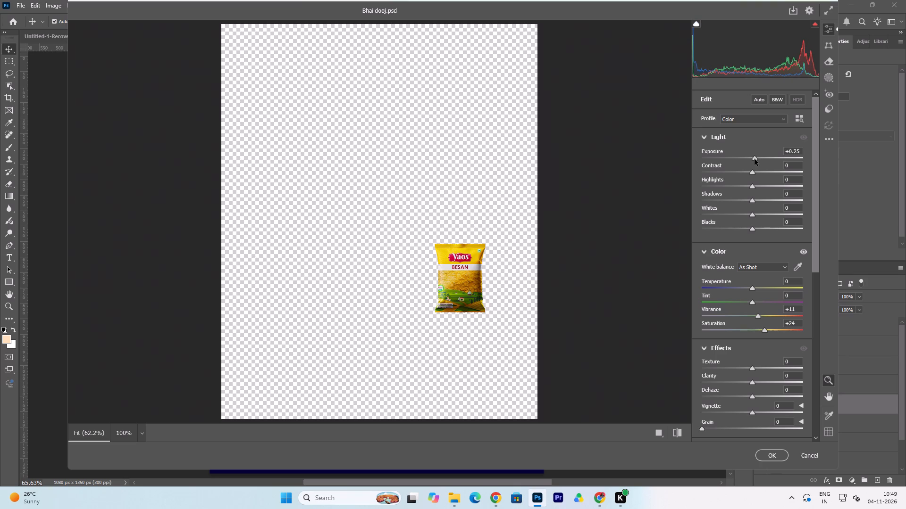
pyautogui.click(775, 453)
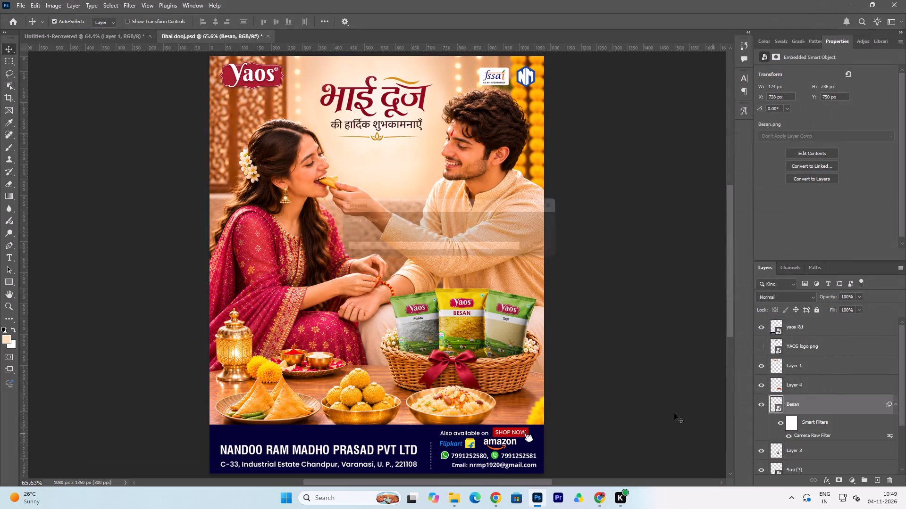
# Apply a Camera Raw Filter to the Suji pack with Exposure +0.15, Vibrance +15 and Saturation +18.
pyautogui.click(505, 330)
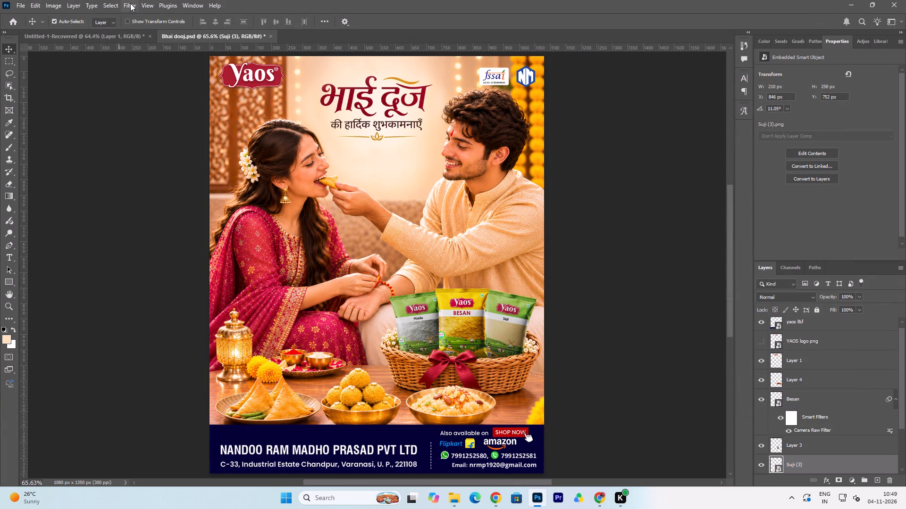
pyautogui.click(130, 3)
pyautogui.click(159, 79)
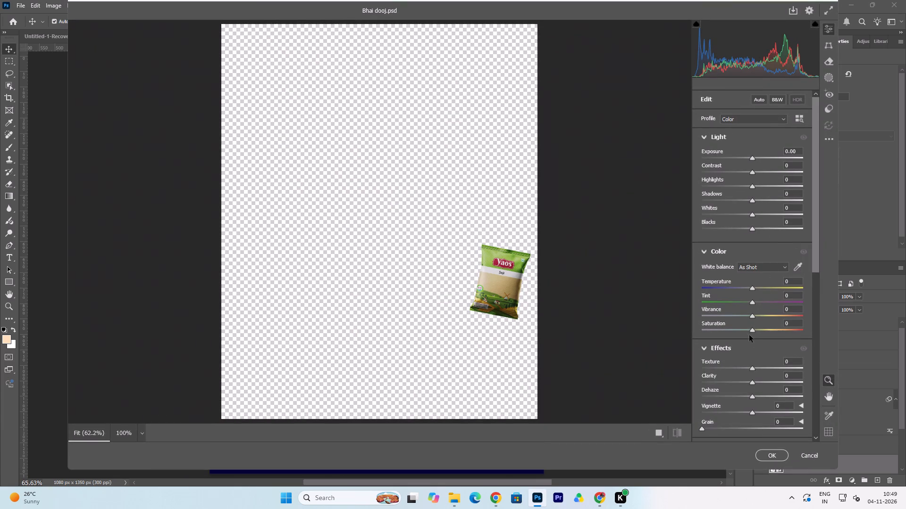
pyautogui.moveTo(755, 329); pyautogui.dragTo(764, 328)
pyautogui.moveTo(753, 317); pyautogui.dragTo(761, 316)
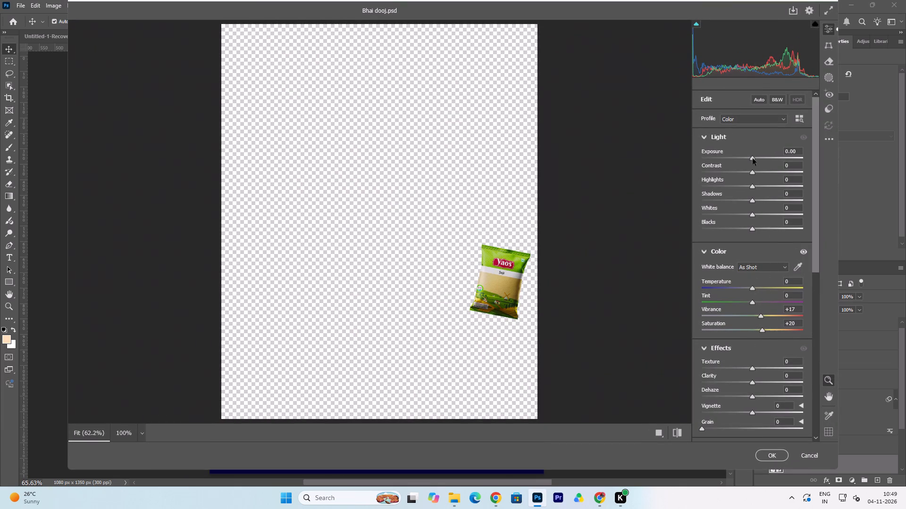
pyautogui.click(753, 160)
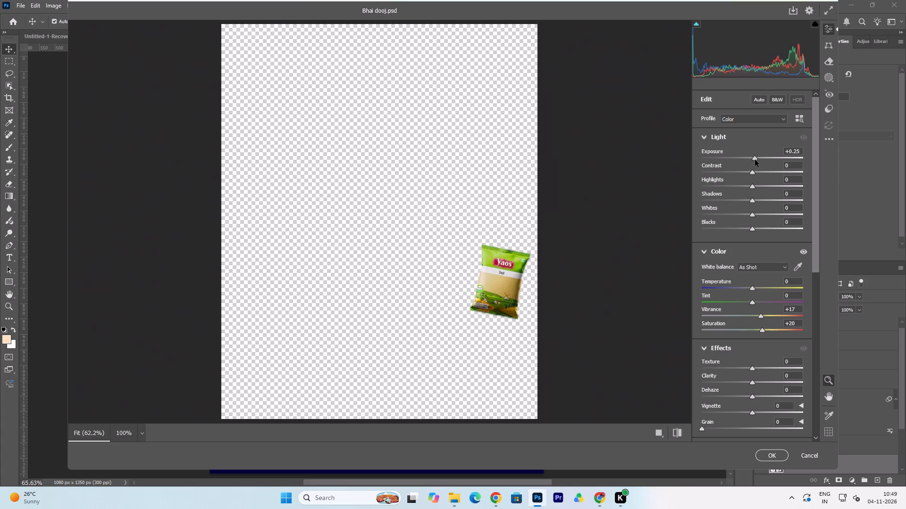
pyautogui.click(761, 318)
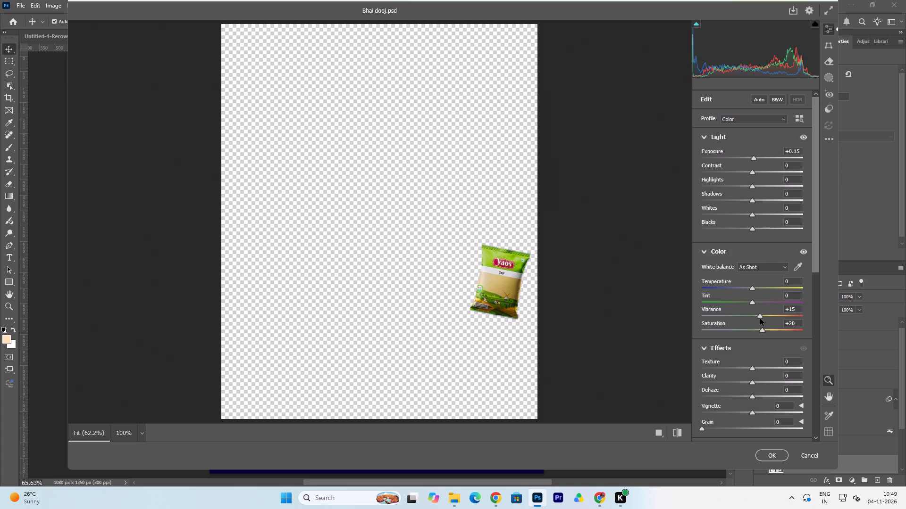
pyautogui.click(763, 331)
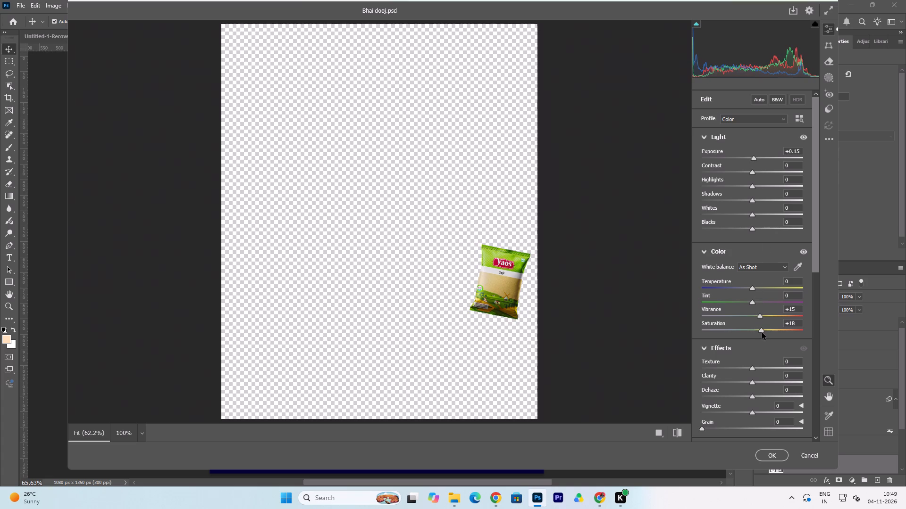
pyautogui.click(772, 458)
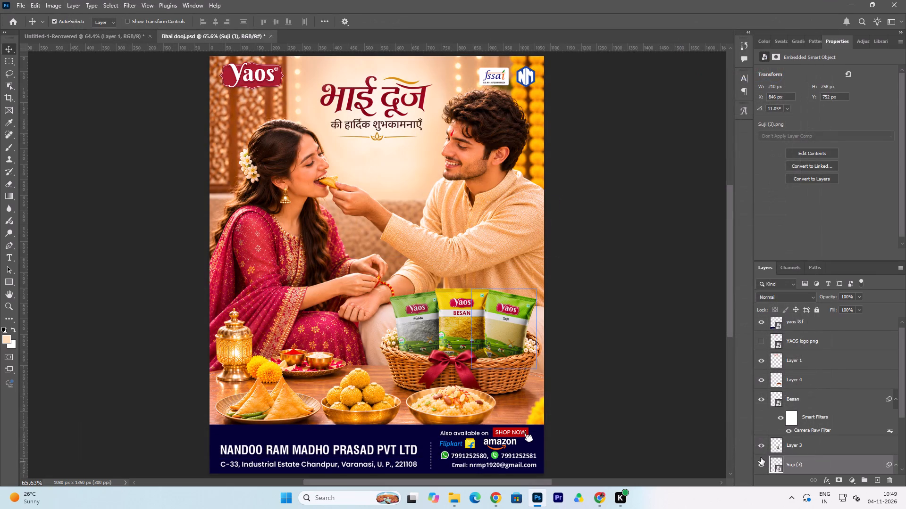
# Apply a Camera Raw Filter to the Maida pack with Exposure +0.15, Vibrance +14 and Saturation +7.
pyautogui.click(423, 325)
pyautogui.click(134, 4)
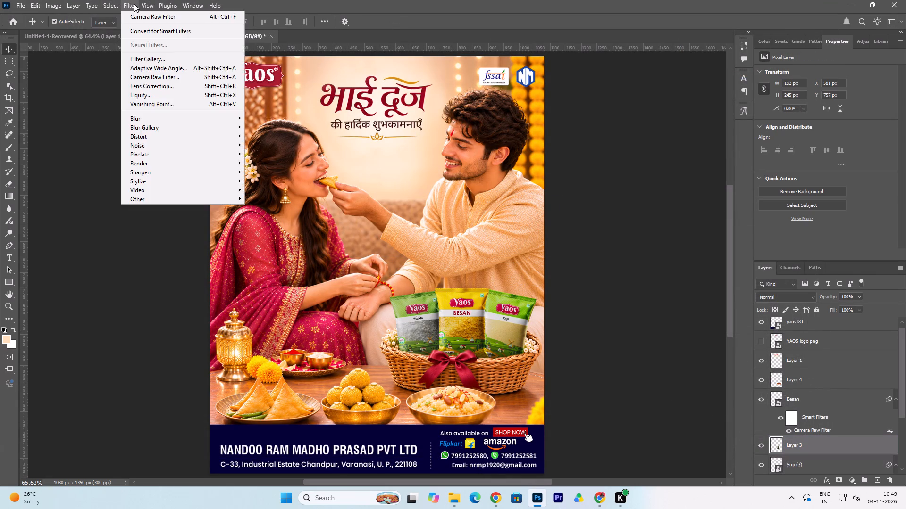
pyautogui.click(140, 79)
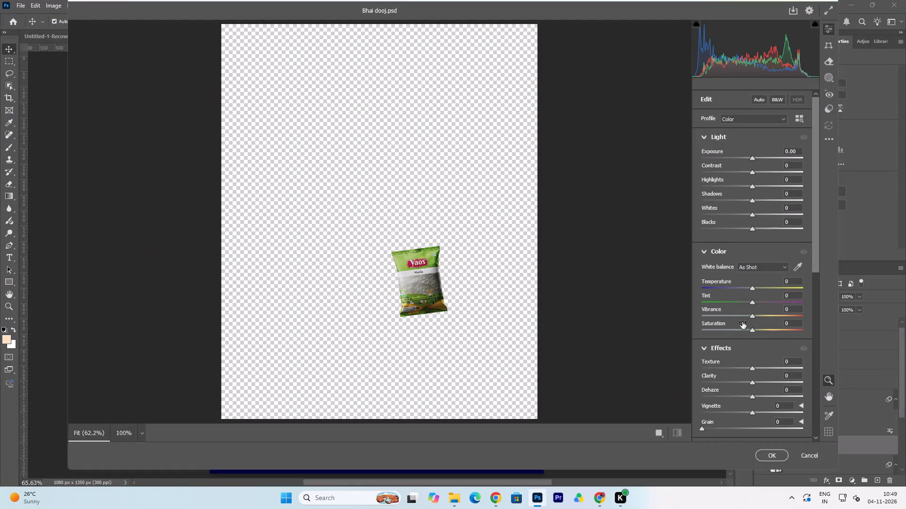
pyautogui.moveTo(754, 317); pyautogui.dragTo(763, 317)
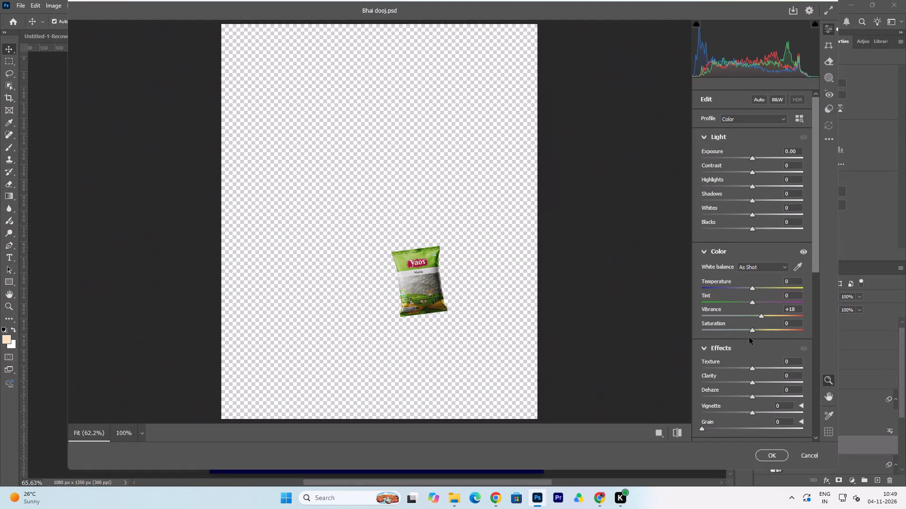
pyautogui.click(754, 330)
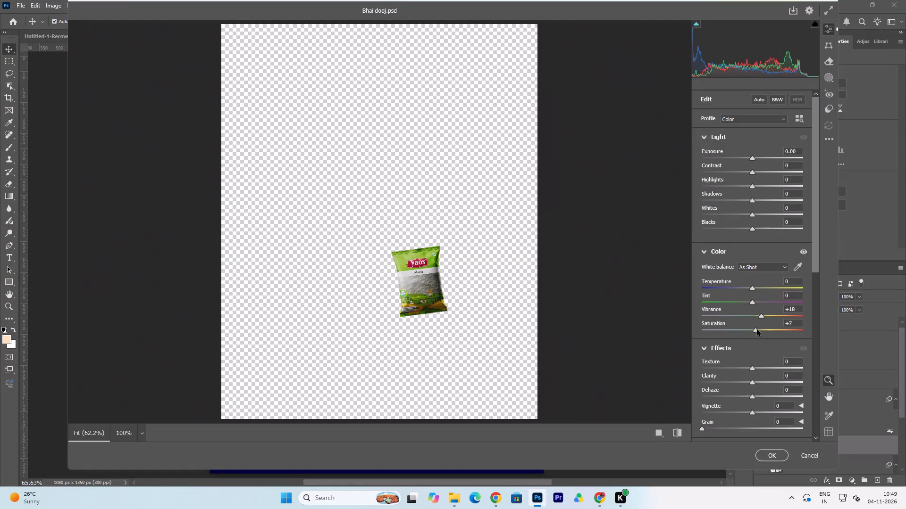
pyautogui.scroll(2, 757, 195)
pyautogui.click(755, 159)
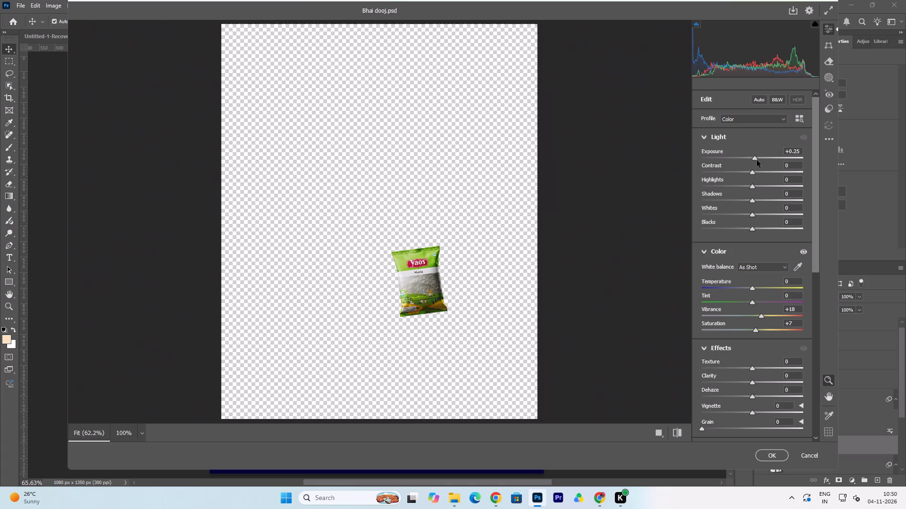
pyautogui.click(761, 316)
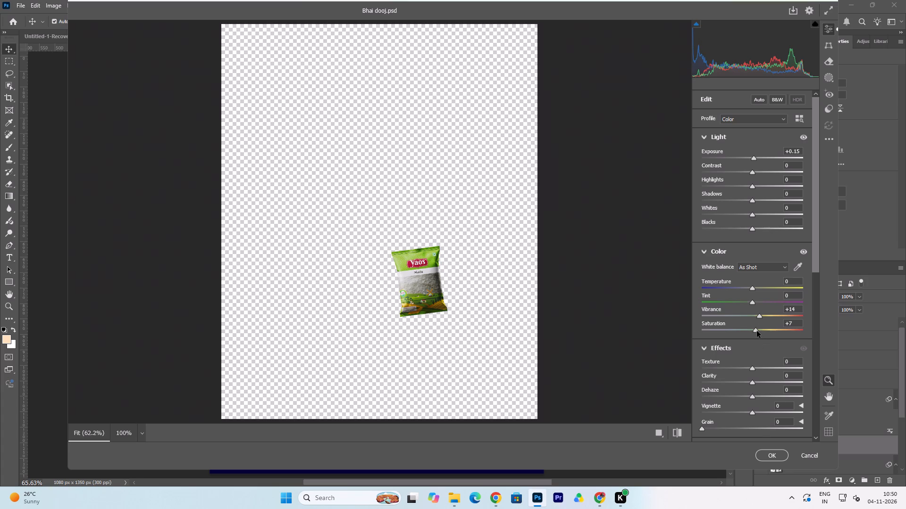
pyautogui.click(770, 456)
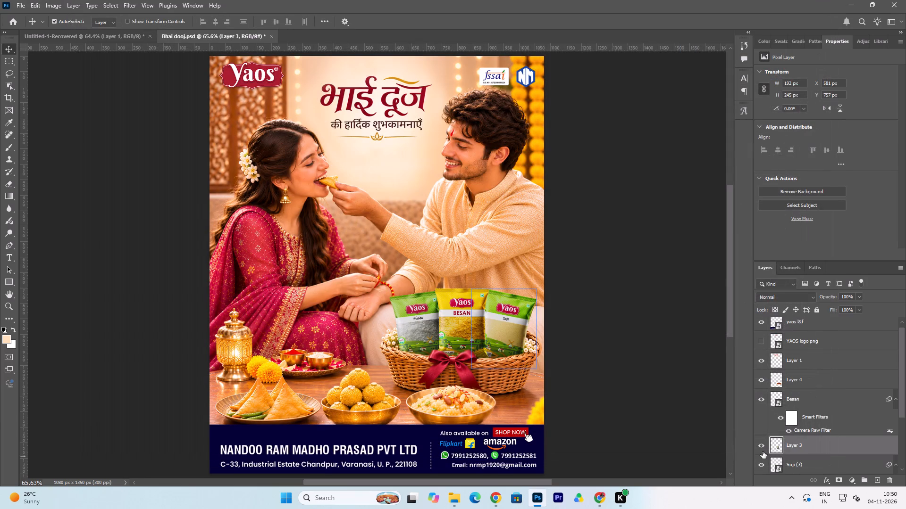
# Boost the Maida pack's saturation slightly further with a second Camera Raw Filter.
pyautogui.click(426, 331)
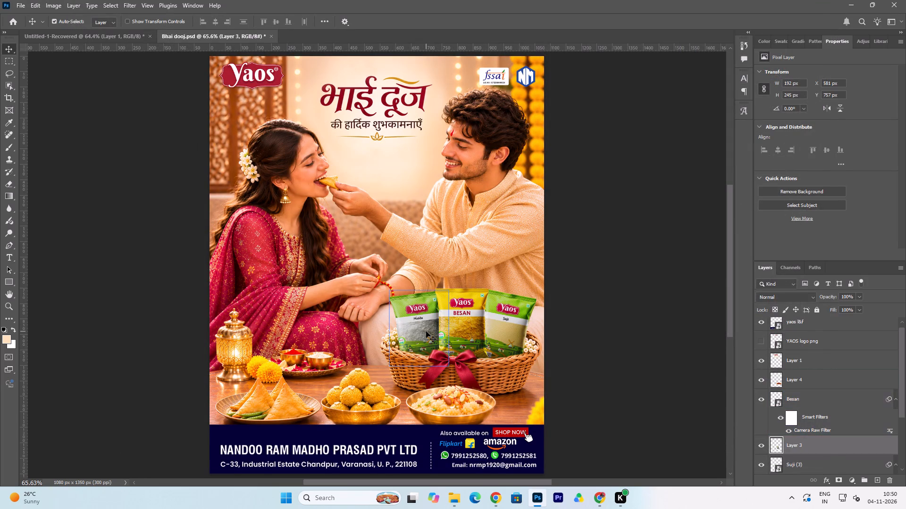
pyautogui.click(125, 3)
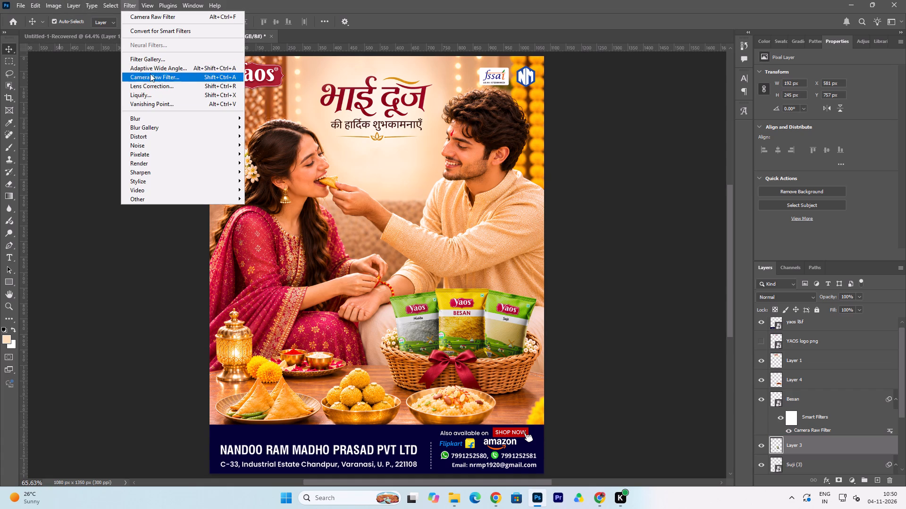
pyautogui.click(163, 77)
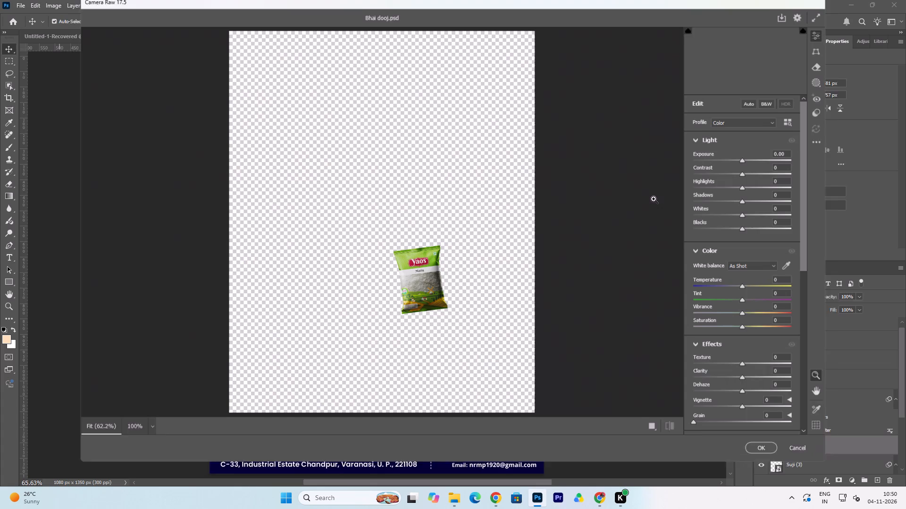
pyautogui.moveTo(753, 330); pyautogui.dragTo(760, 331)
pyautogui.click(775, 458)
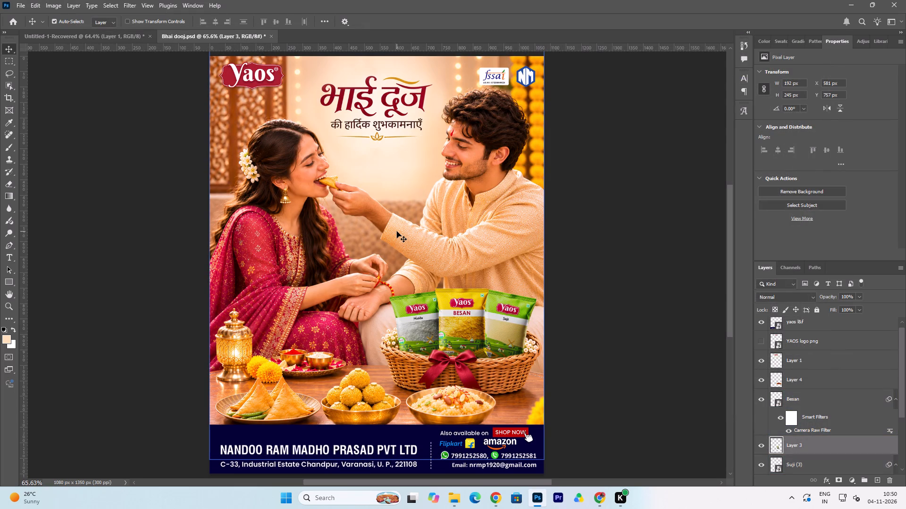
# Save the poster document.
pyautogui.hotkey('ctrl', 's')
pyautogui.hotkey('ctrl', 's')
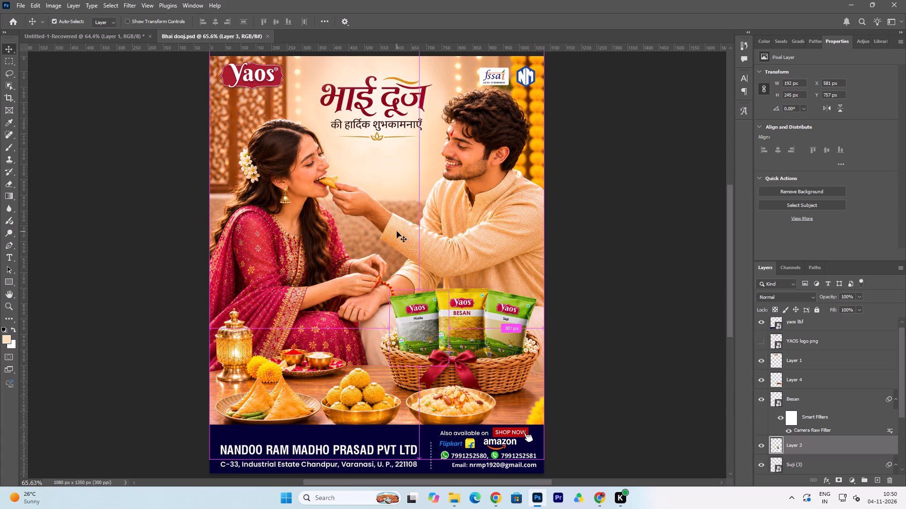
pyautogui.hotkey('ctrl', 's')
pyautogui.hotkey('ctrl', 's')
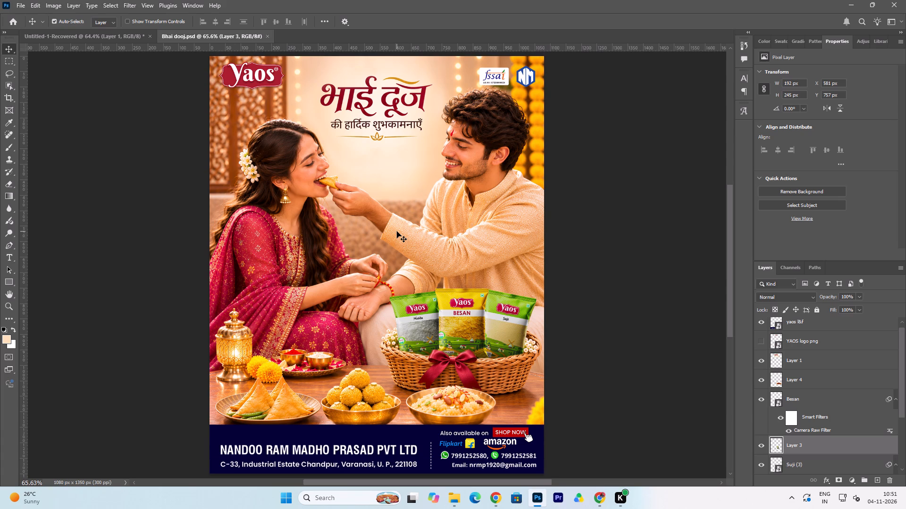
pyautogui.hotkey('ctrl', 's')
pyautogui.hotkey('ctrl', 's')
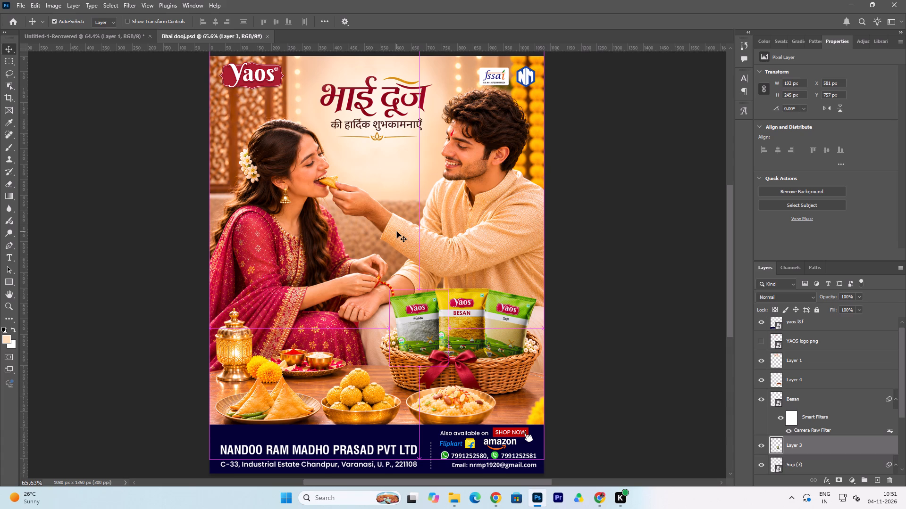
pyautogui.hotkey('ctrl', 's')
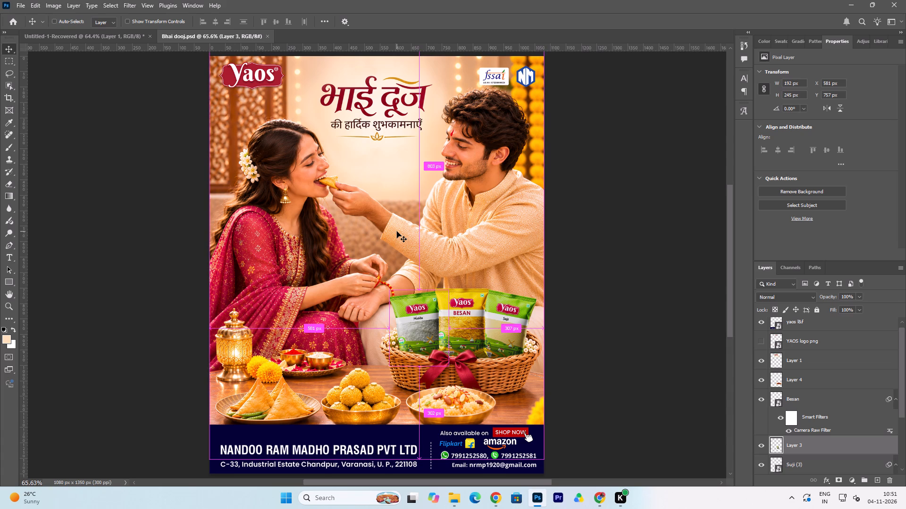
pyautogui.hotkey('ctrl', 's')
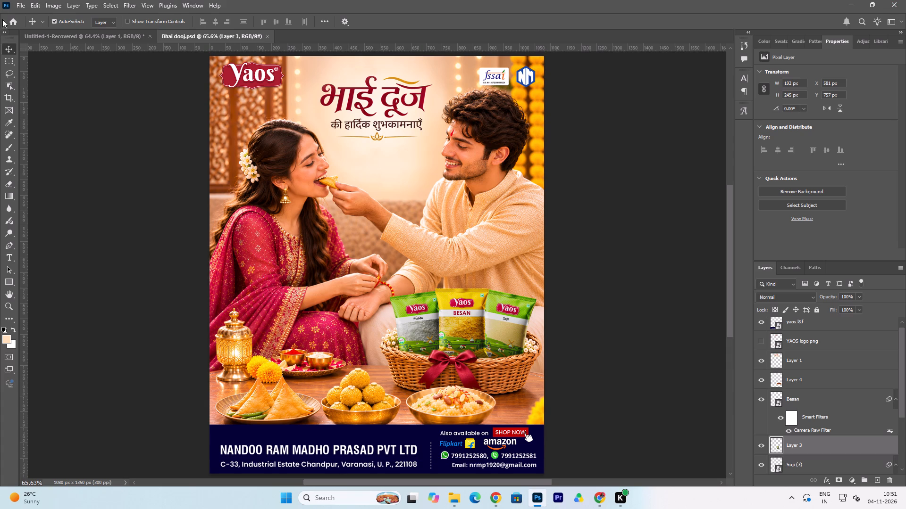
# Set up an export of the Bhai Dooj poster with JPG as the file format and proceed to saving it.
pyautogui.click(19, 6)
pyautogui.click(65, 155)
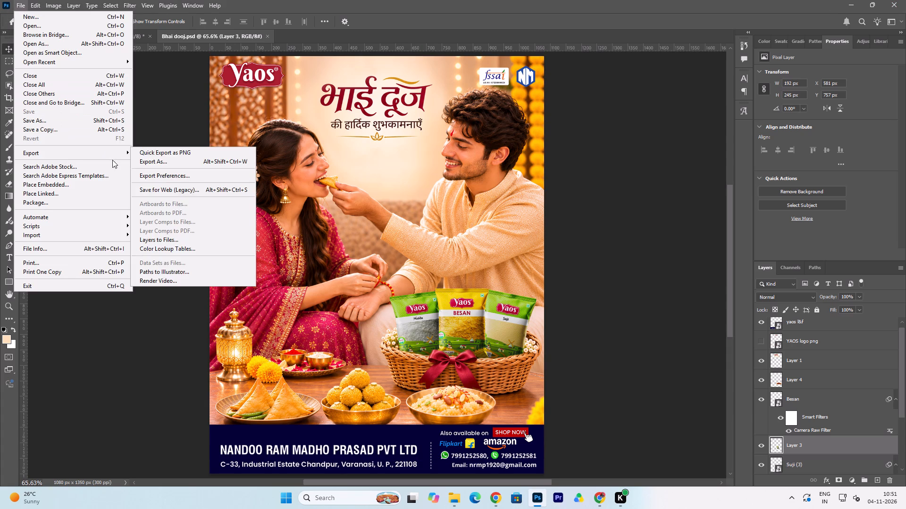
pyautogui.click(151, 163)
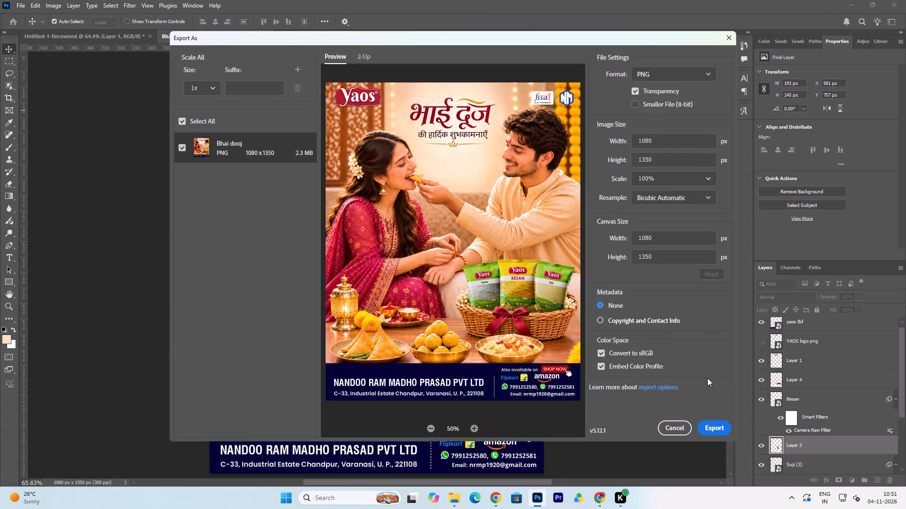
pyautogui.click(701, 73)
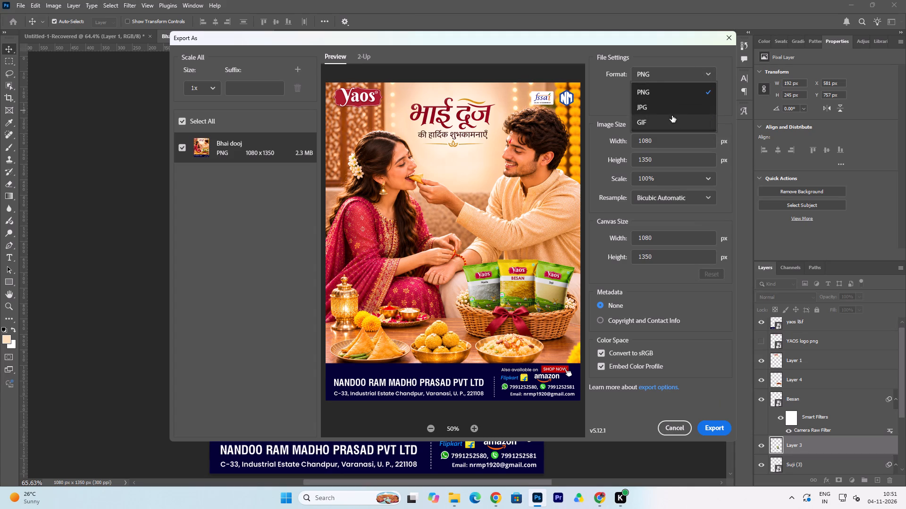
pyautogui.click(661, 112)
pyautogui.click(709, 429)
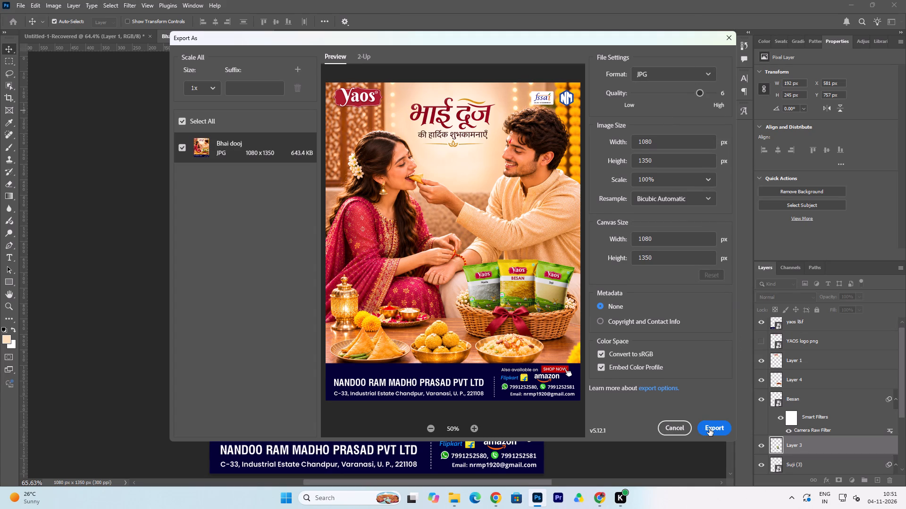
# Save the exported JPG as Bhai dooj in the POST folder inside Yaos > FESTIVE POST on the F: drive, leaving no layer selected.
pyautogui.scroll(-5, 216, 203)
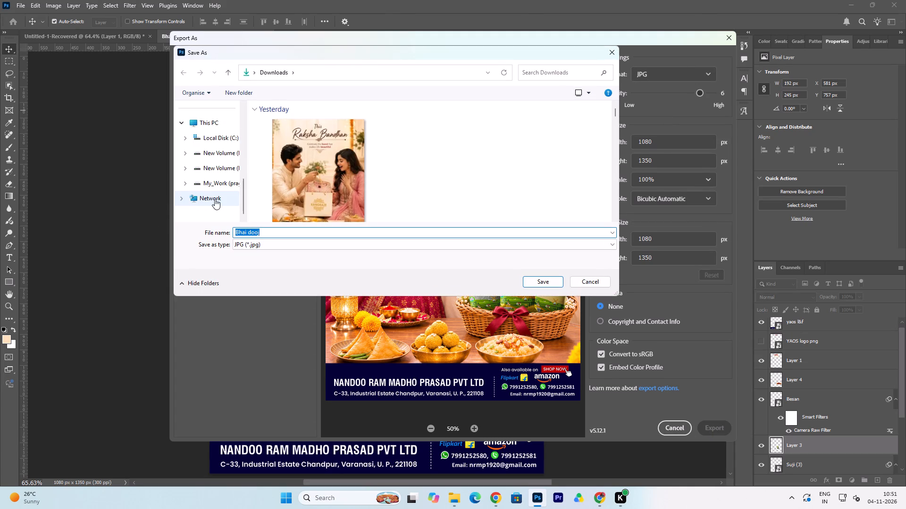
pyautogui.click(217, 184)
pyautogui.doubleClick(355, 156)
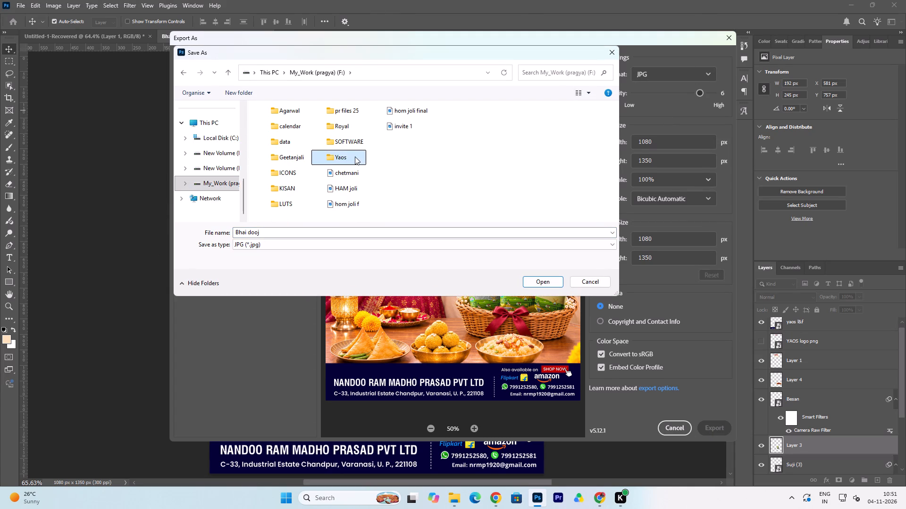
pyautogui.doubleClick(311, 158)
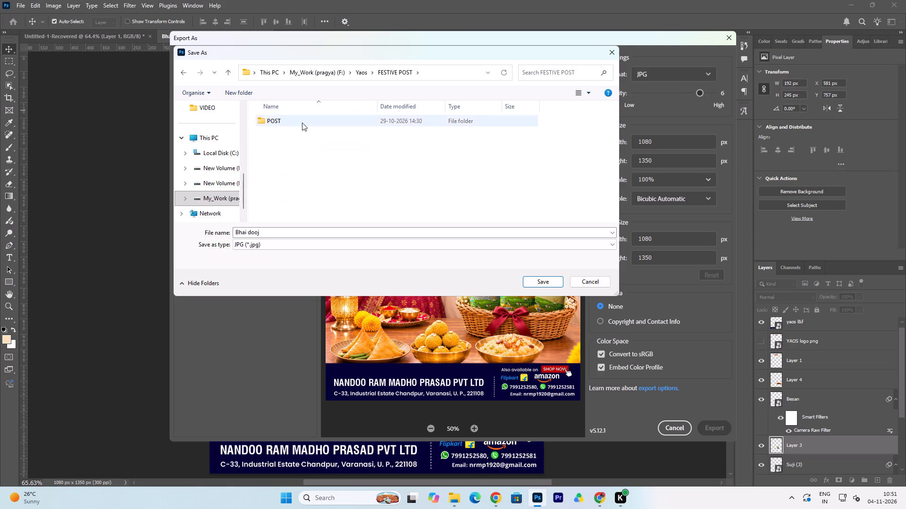
pyautogui.doubleClick(302, 123)
pyautogui.scroll(-7, 542, 216)
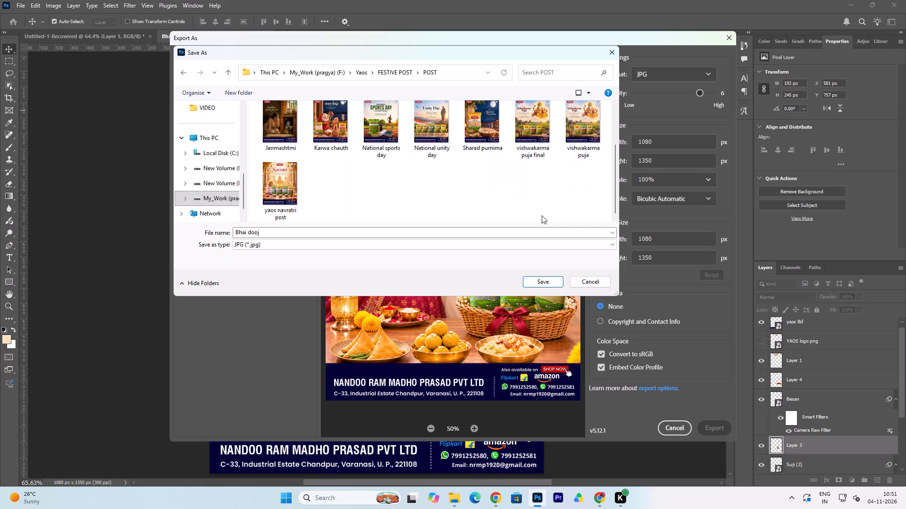
pyautogui.click(556, 281)
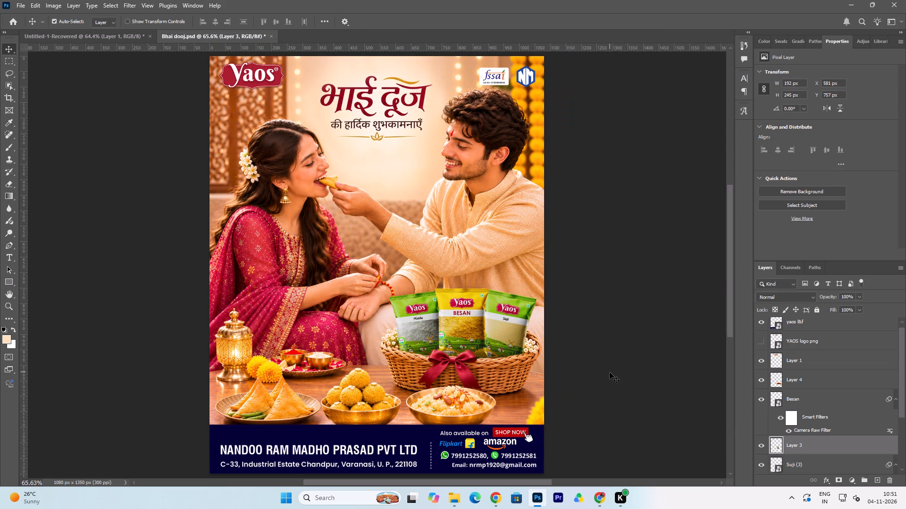
pyautogui.click(611, 372)
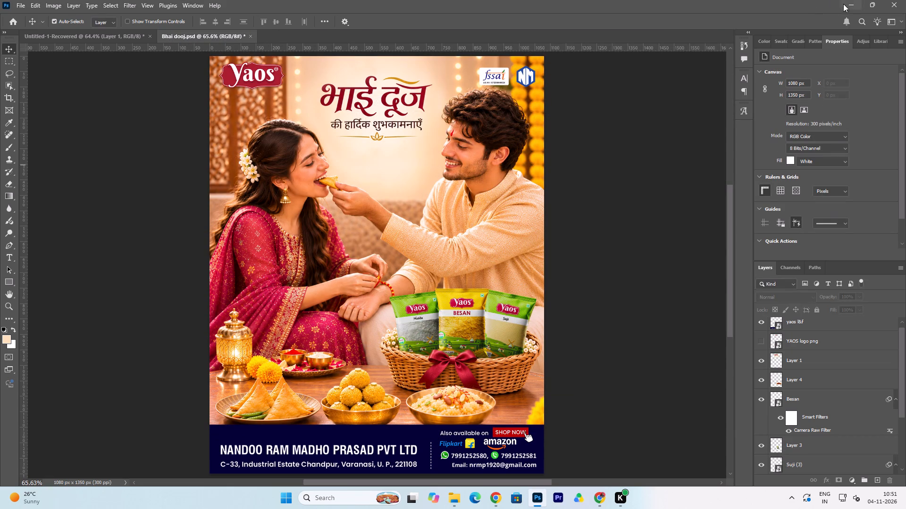
# Minimise Photoshop to switch to the File Explorer window behind it.
pyautogui.click(852, 2)
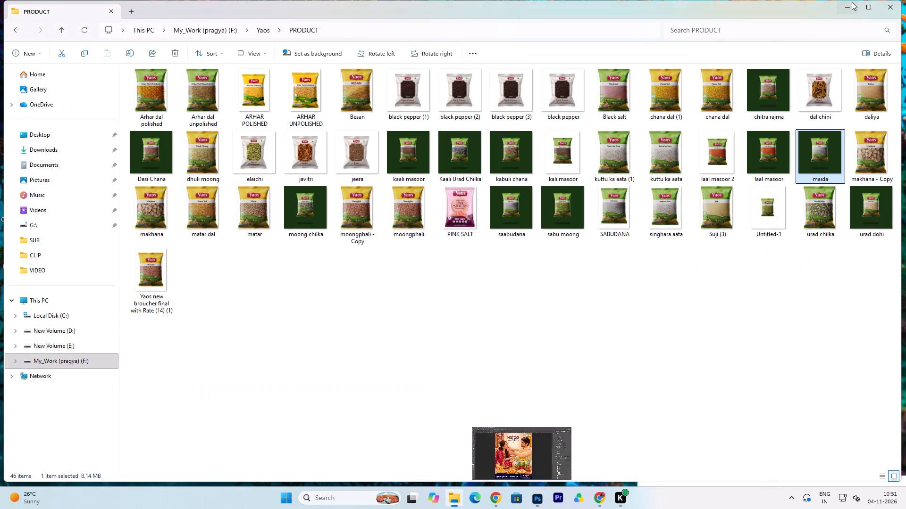